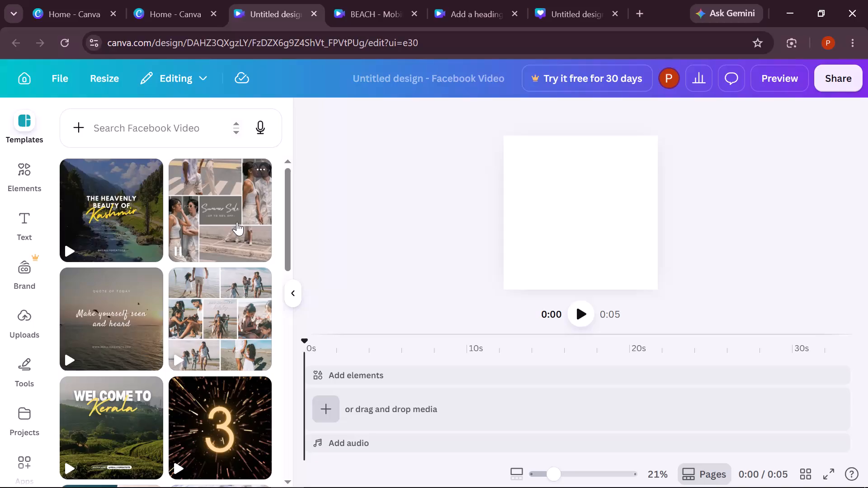
Apply the White and Grey Minimalist Summer Sale Facebook Video template to the blank design.
left_click(237, 222)
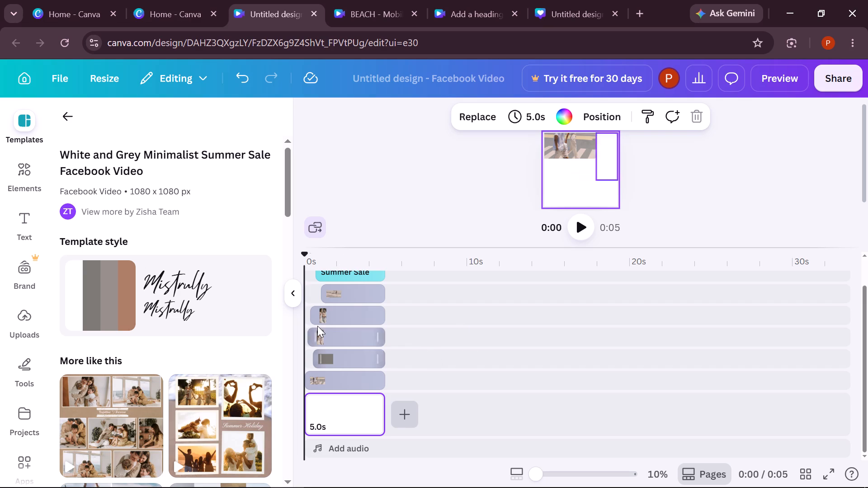
Select the timeline clip of the tall photo in the upper-right corner of the collage, at about 1.4 s.
left_click(328, 331)
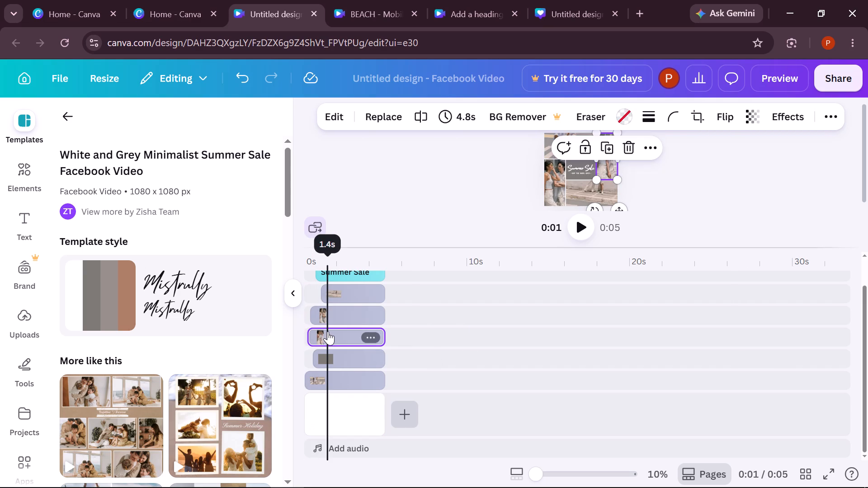
Play the Summer Sale video from the start.
left_click(306, 322)
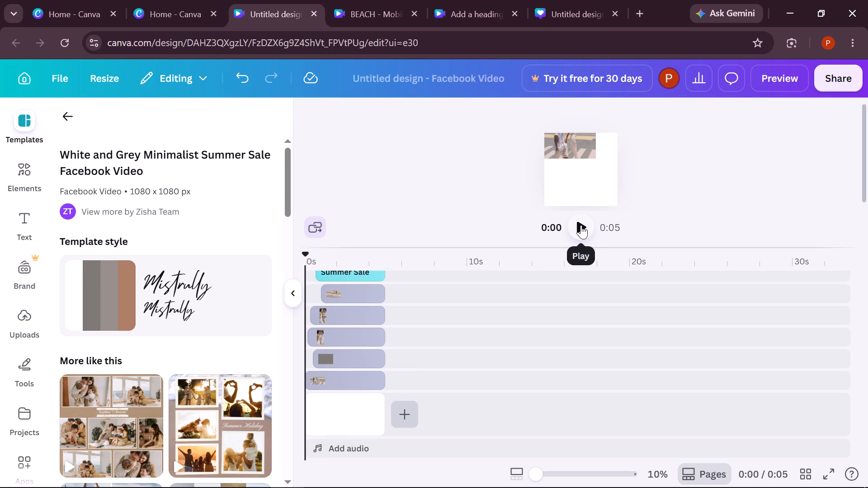
left_click(581, 225)
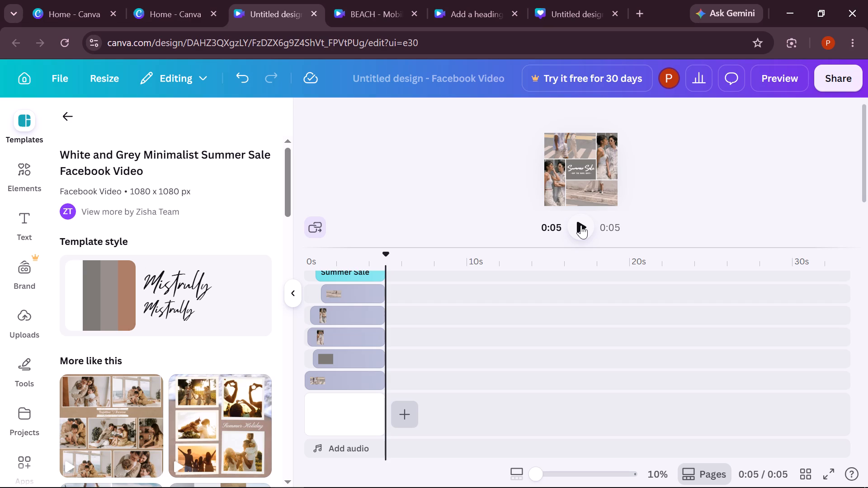
Add the Summer Holiday photo-collage template with the beach background from the similar designs to the video.
left_click(253, 411)
left_click(253, 411)
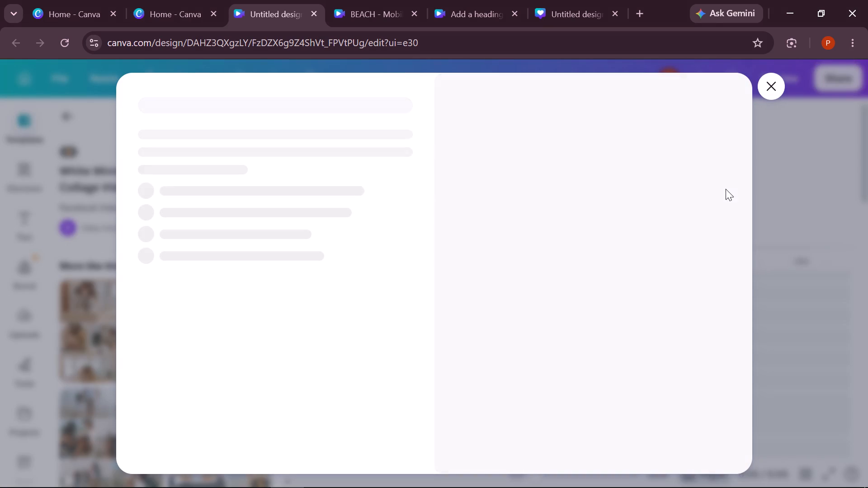
Dismiss the Canva Business upgrade offer for the premium template.
left_click(772, 87)
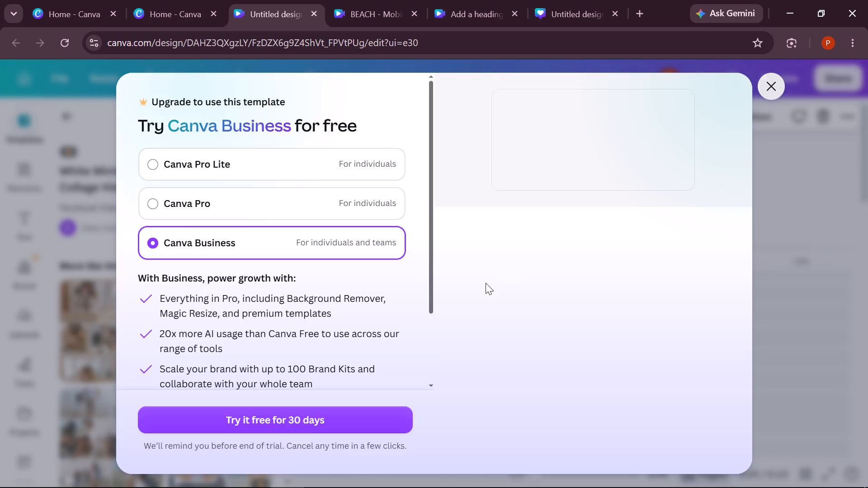
scroll(295, 337, "down", 1)
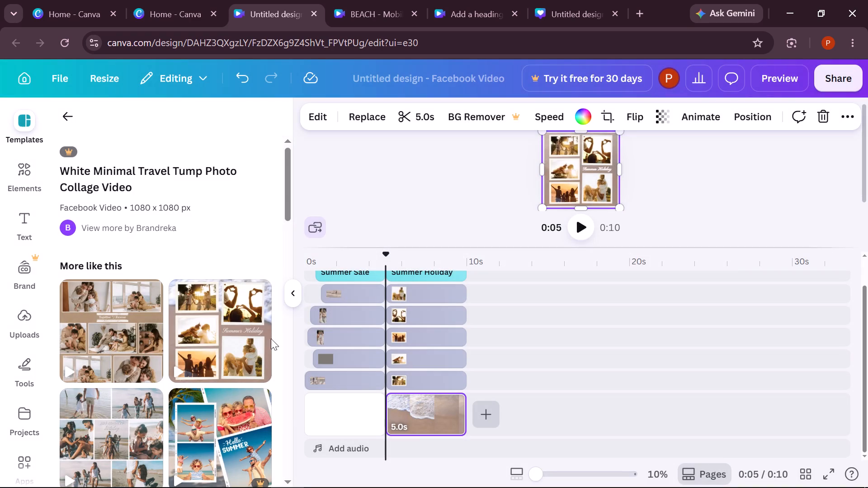
Append four similar templates to the video: Neutral Modern Family Photo, Warm Beige Illustrated Family Summer, Neutral Modern Family Photo again, and White and Brown Family Summer.
left_click(89, 319)
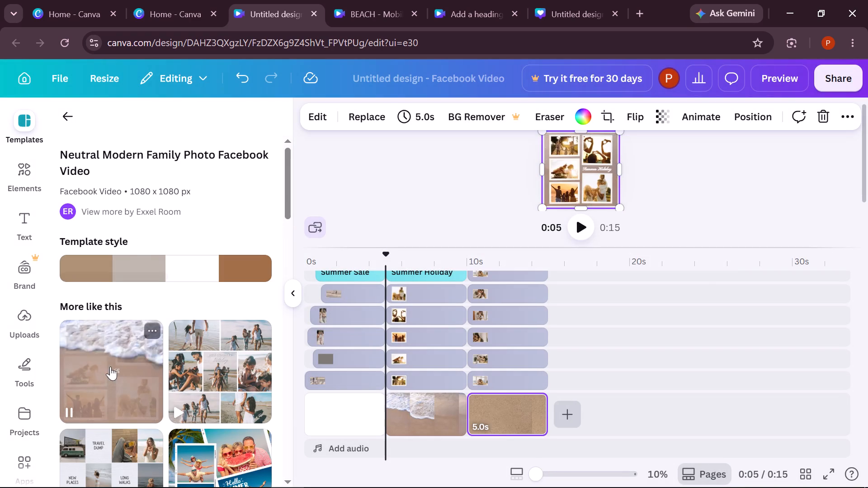
left_click(110, 366)
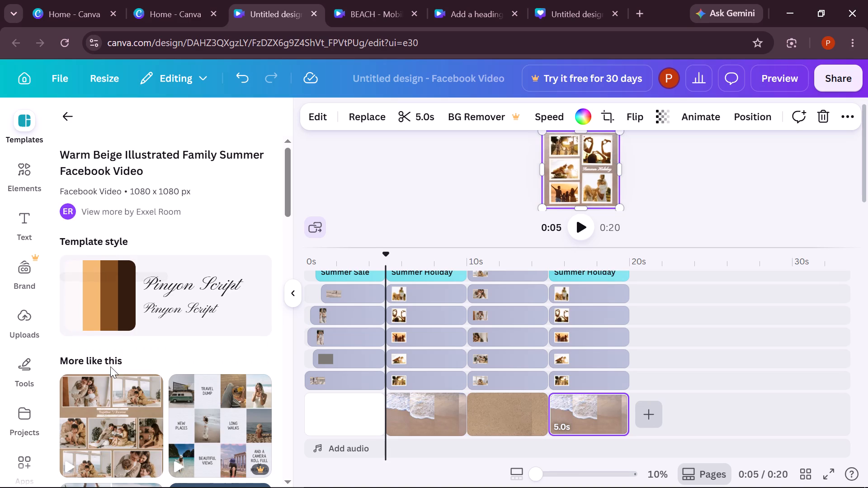
scroll(110, 366, "down", 1)
left_click(110, 366)
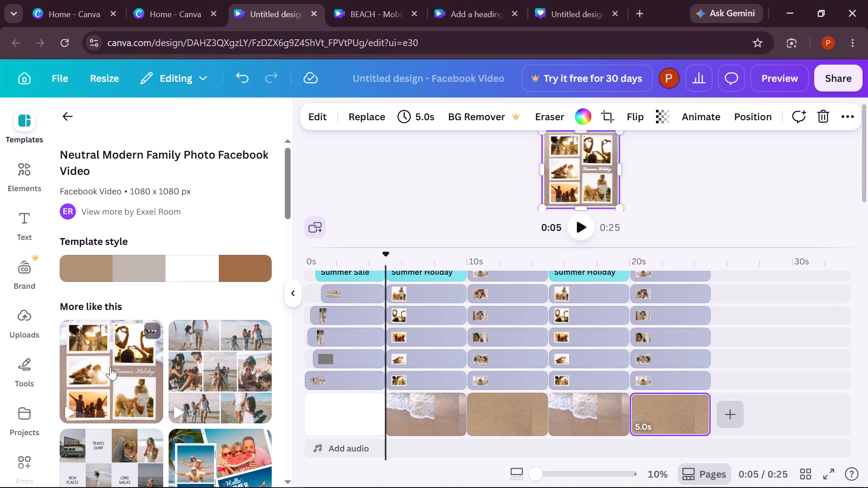
left_click(228, 375)
scroll(228, 375, "down", 1)
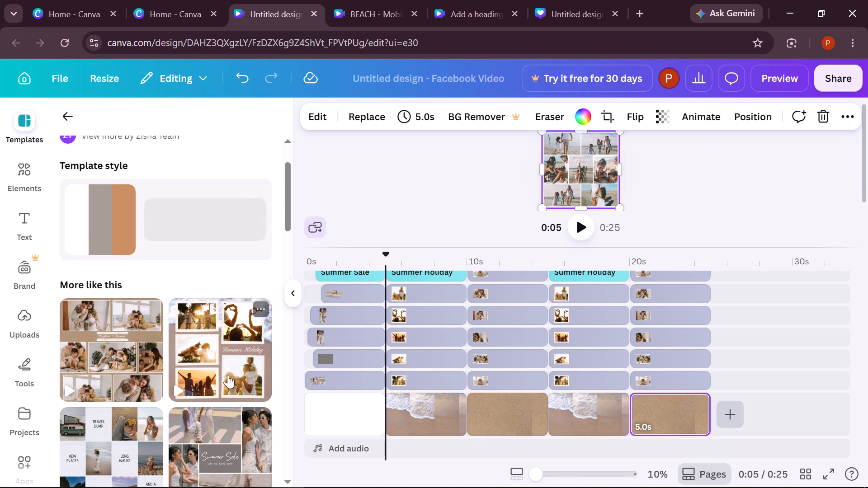
Play the extended video from the five-second mark through to the end.
left_click(305, 351)
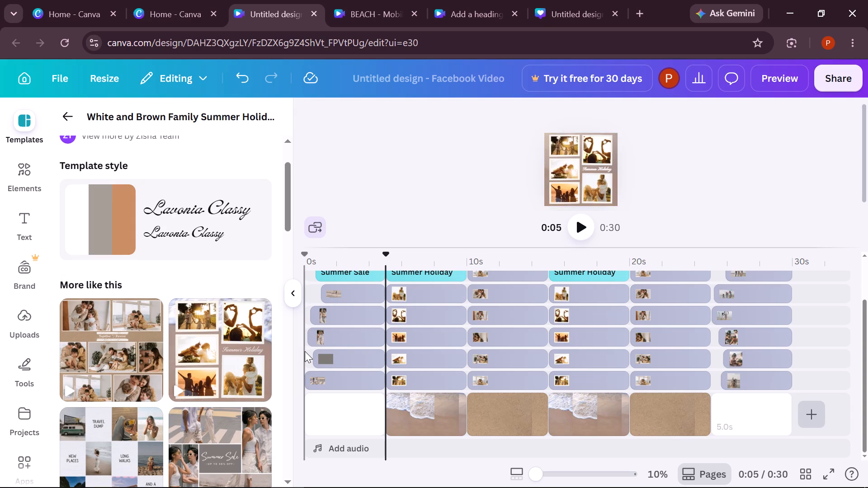
left_click(582, 224)
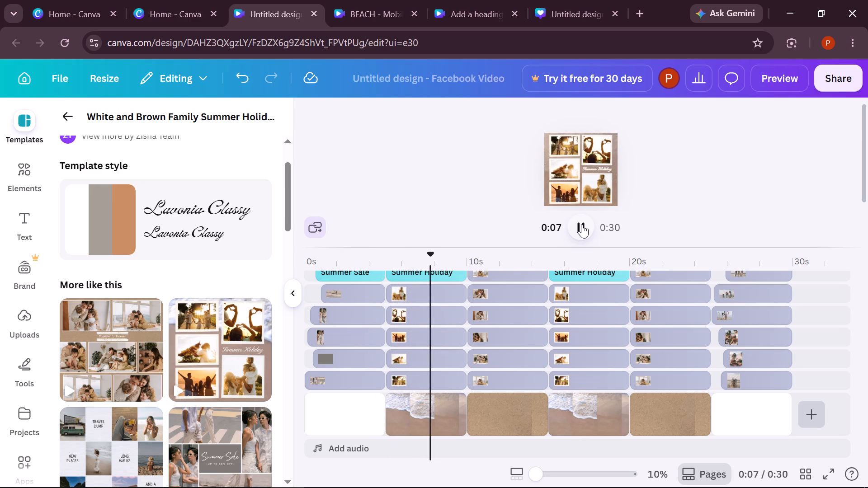
scroll(582, 224, "down", 1)
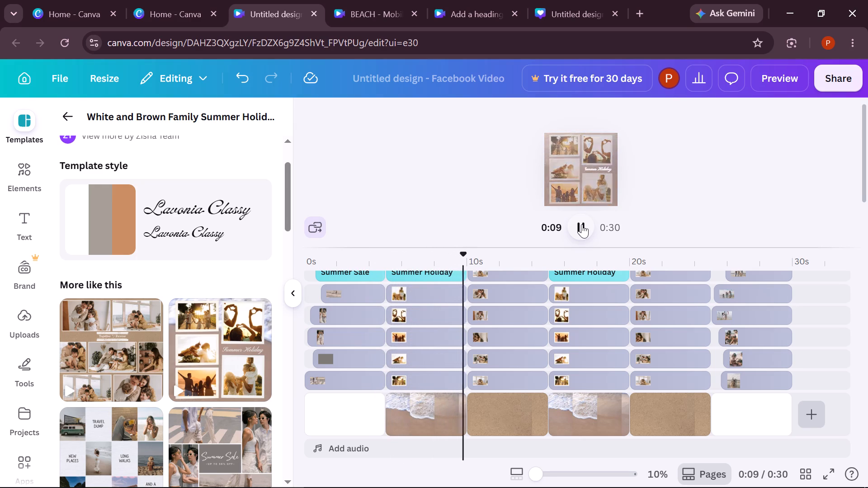
scroll(582, 224, "down", 1)
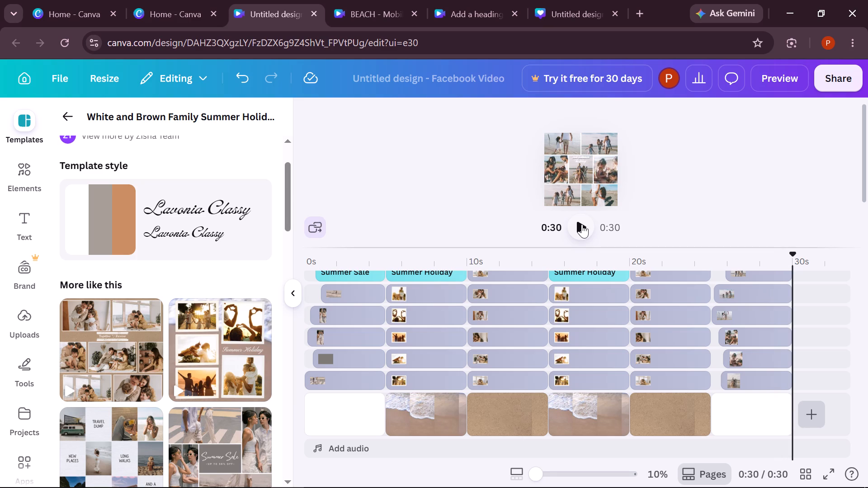
Preview the video from the first Summer Holiday page, starting at about 0:07.
scroll(582, 224, "down", 1)
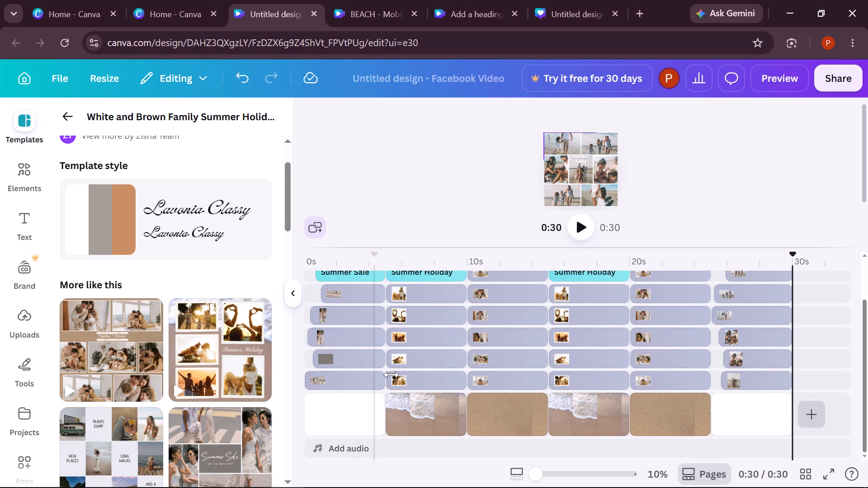
left_click(427, 413)
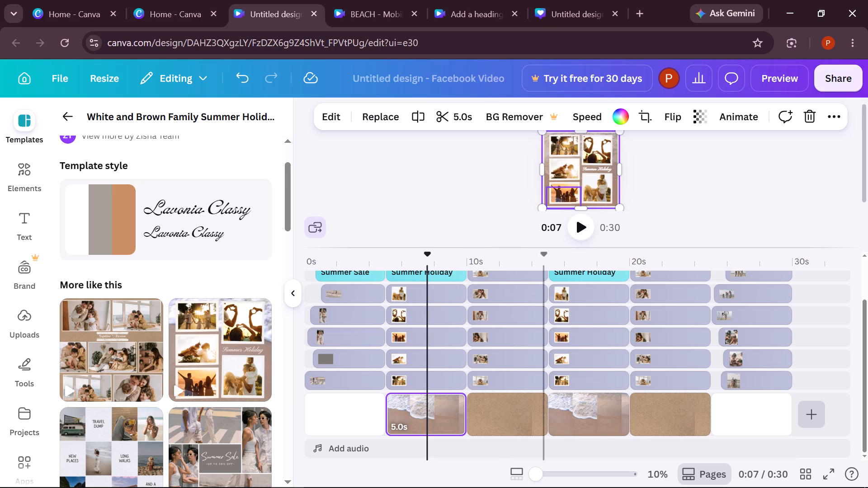
left_click(585, 222)
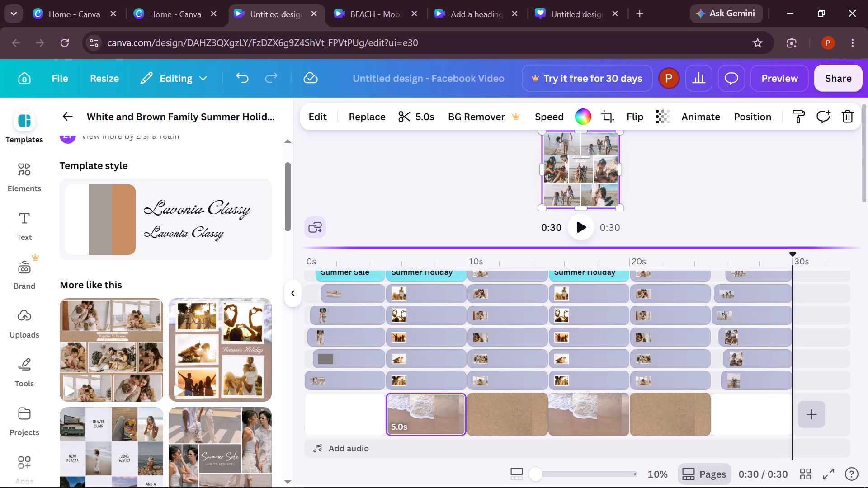
Examine the individual family photos in the Together Forever collage page at about 11 seconds.
left_click(495, 311)
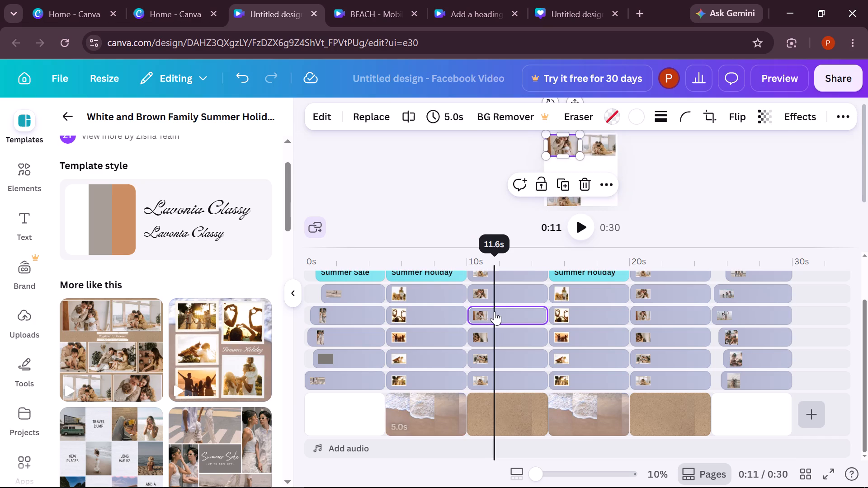
scroll(557, 146, "up", 1)
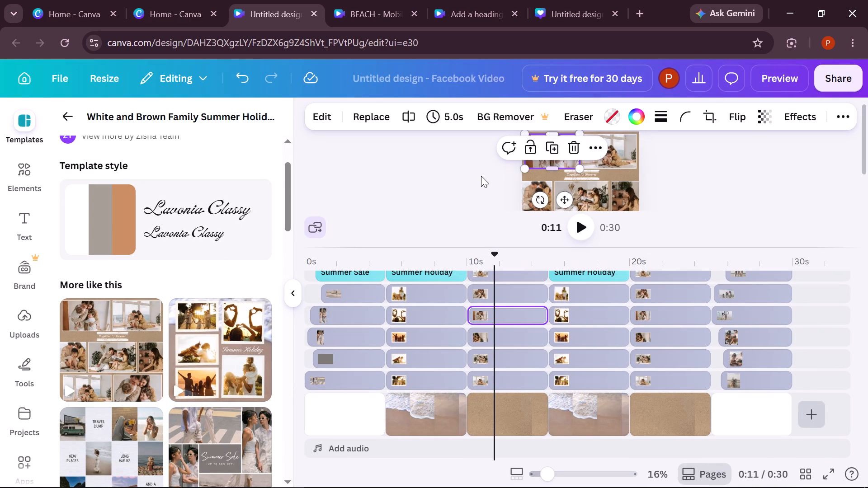
scroll(481, 176, "up", 1)
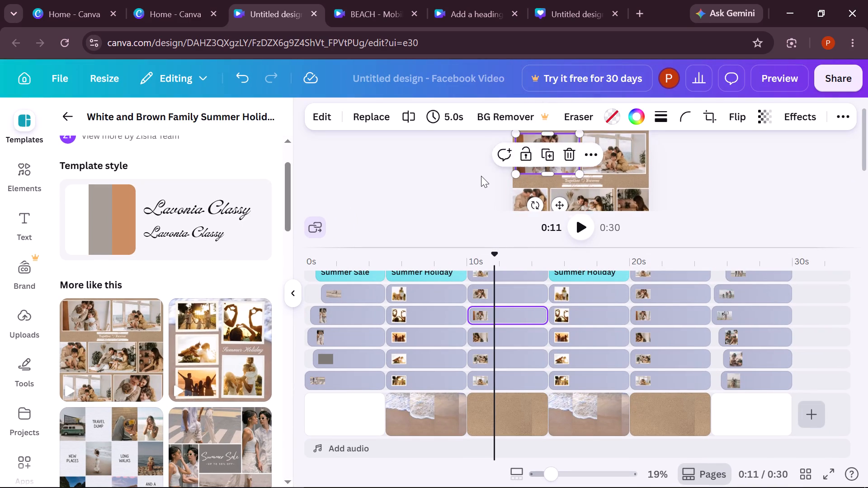
scroll(481, 176, "up", 2)
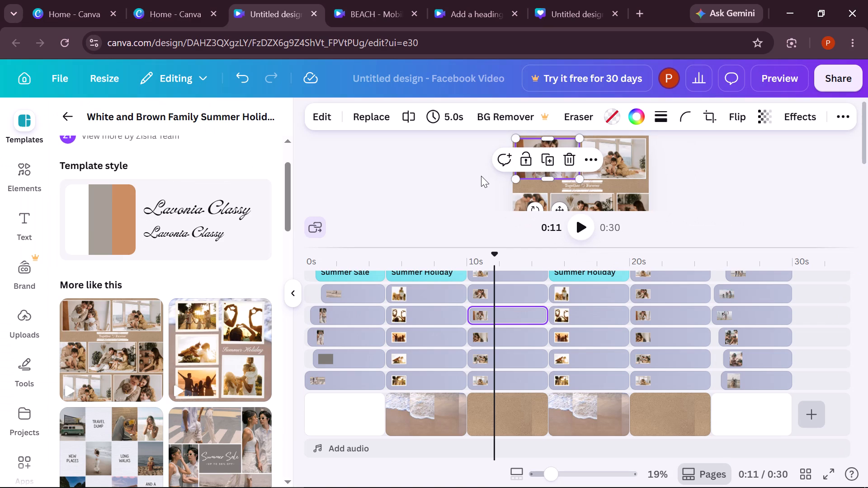
scroll(526, 178, "up", 1)
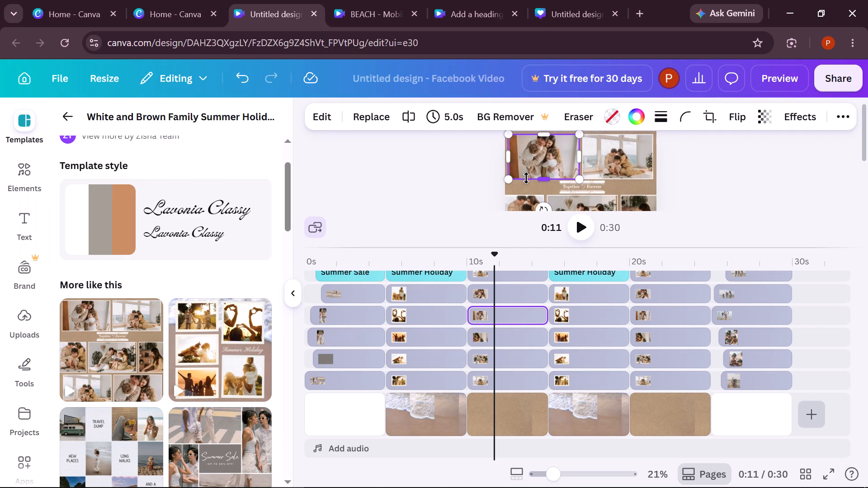
scroll(526, 178, "up", 1)
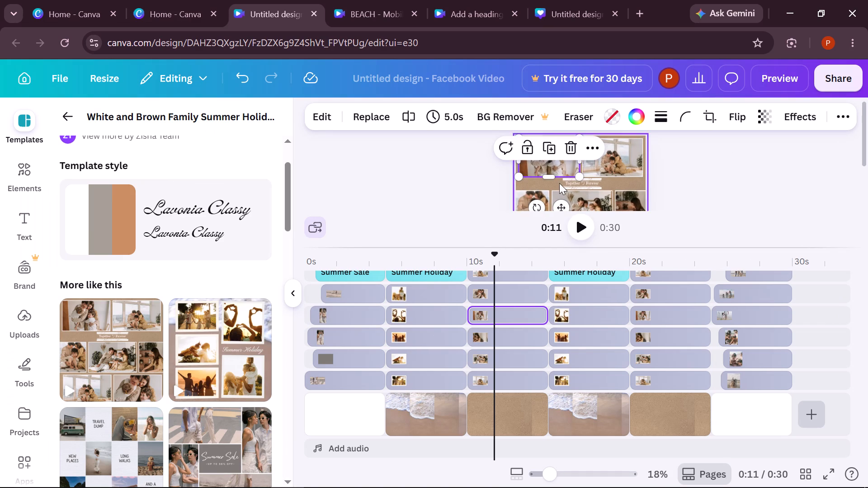
left_click(581, 174)
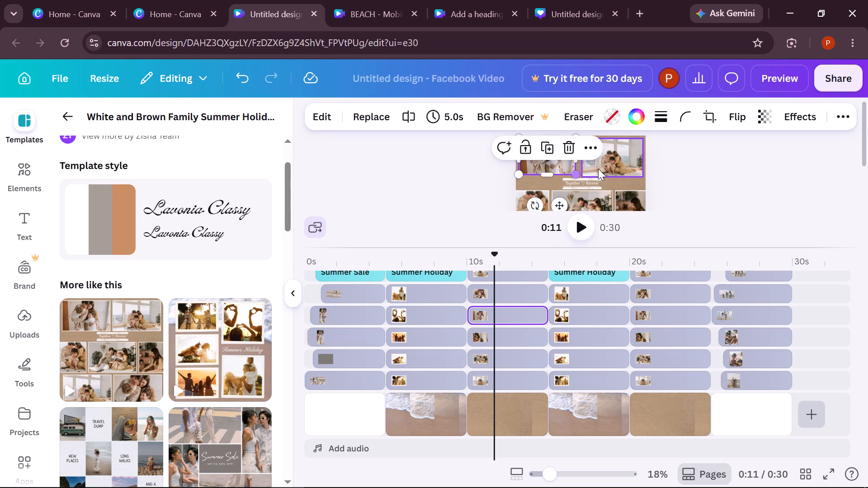
left_click(622, 165)
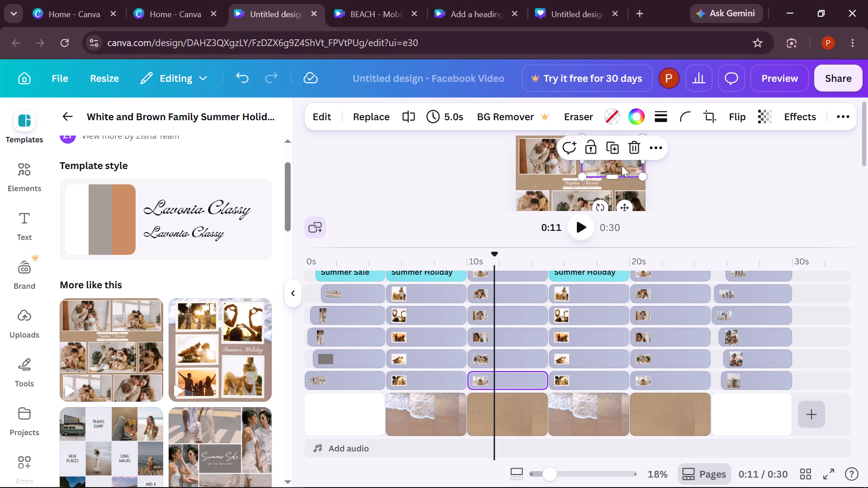
scroll(622, 165, "down", 1)
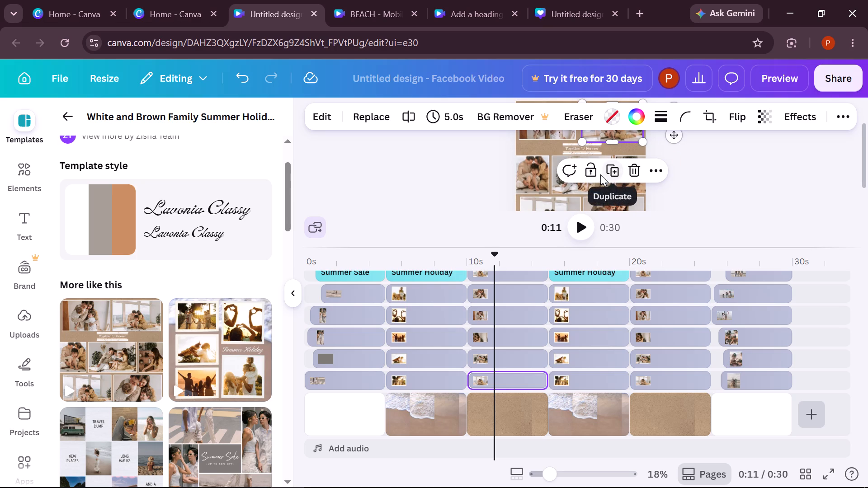
left_click(543, 172)
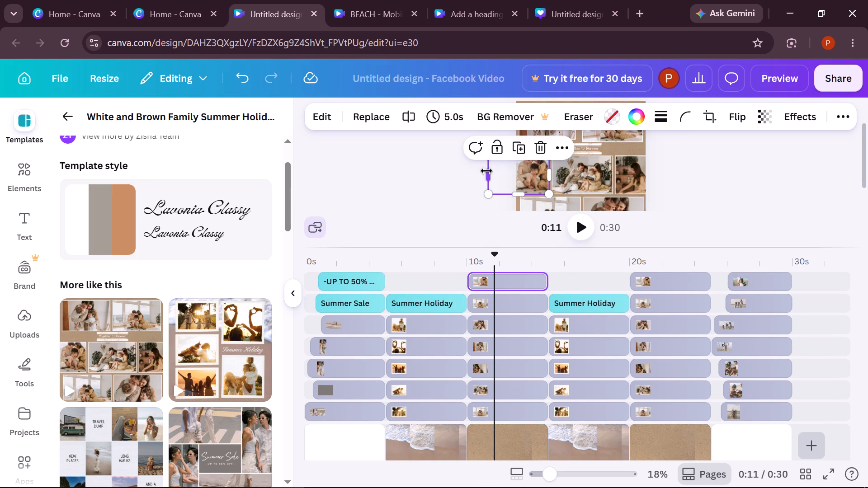
left_click(530, 175)
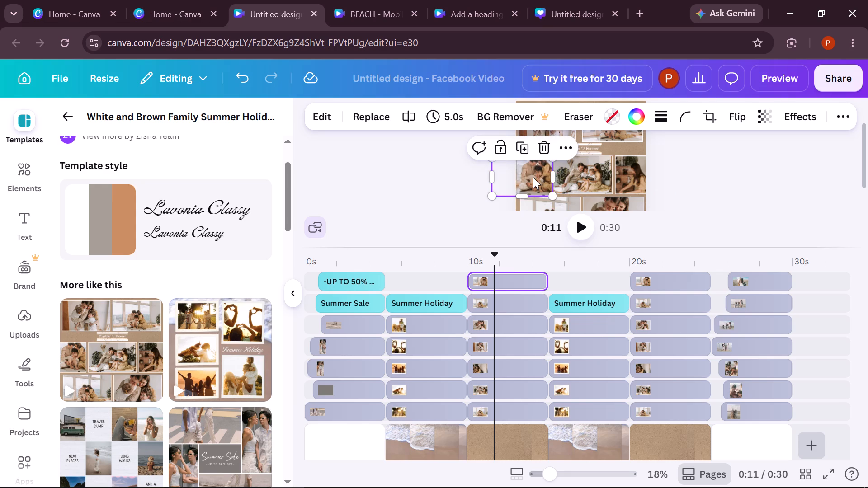
left_click(571, 178)
scroll(571, 178, "down", 1)
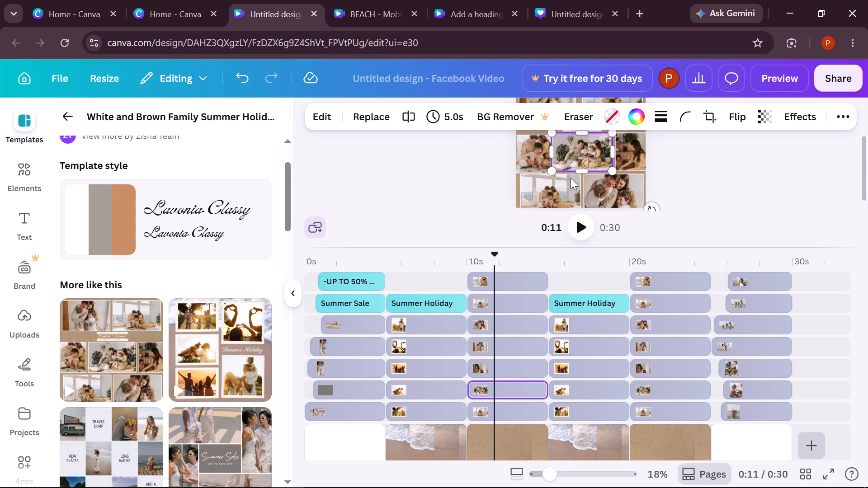
scroll(571, 178, "down", 1)
Stretch the bottom-left family photo of the Together Forever collage upward to about 505 × 418 px.
left_click(571, 178)
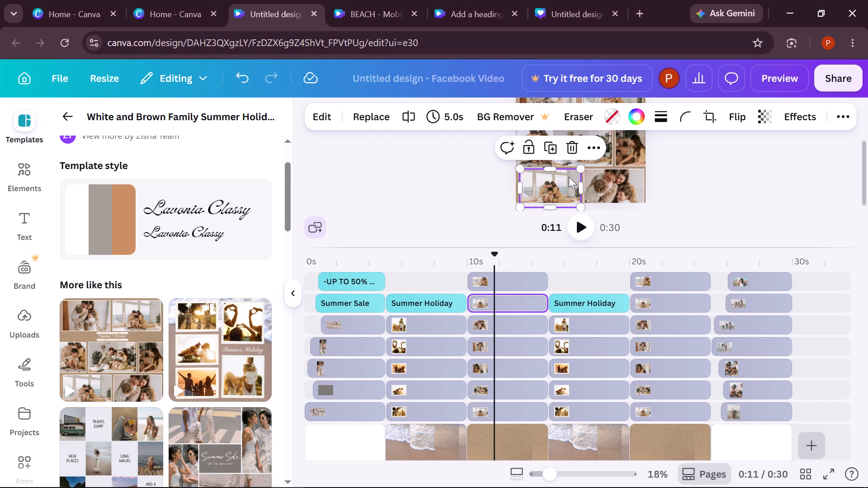
left_click_drag(554, 170, 552, 161)
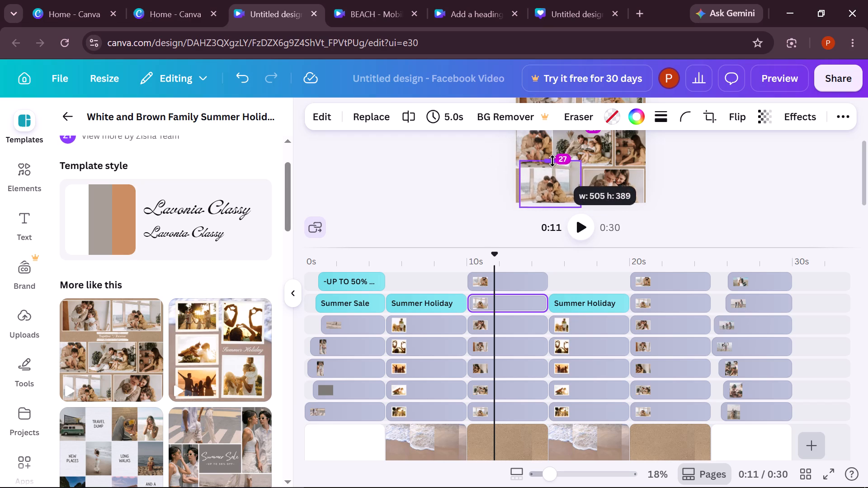
left_click_drag(552, 161, 552, 157)
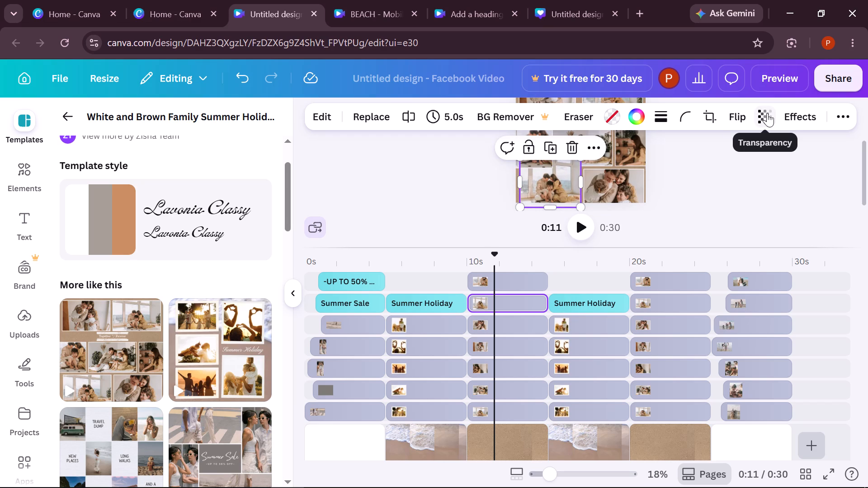
Move the layer of the collage's centre family photo up the layer order to directly below the Summer Sale text.
scroll(767, 113, "left", 2)
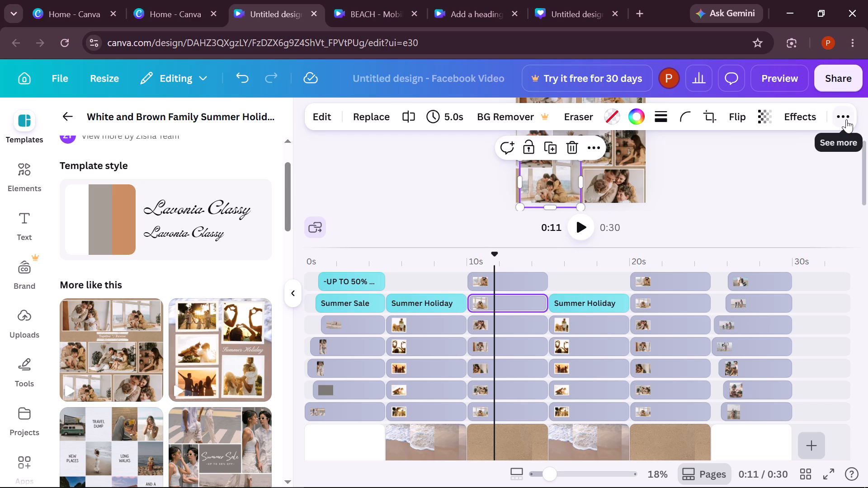
left_click(846, 119)
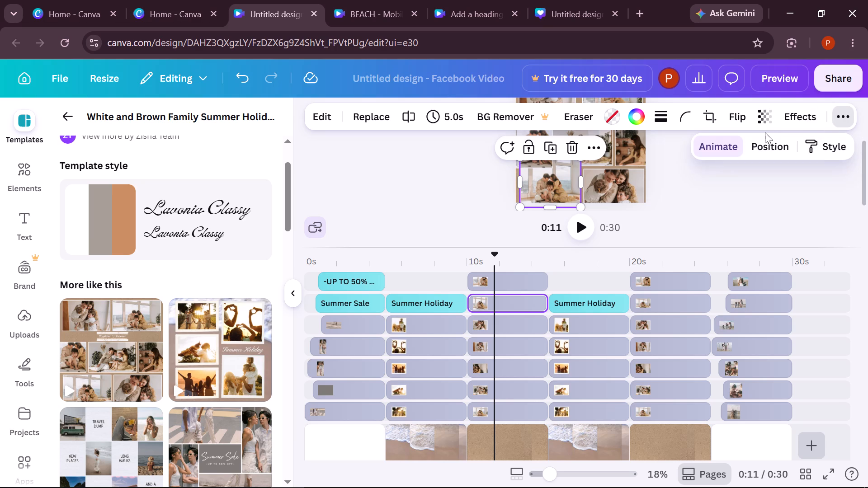
left_click(763, 141)
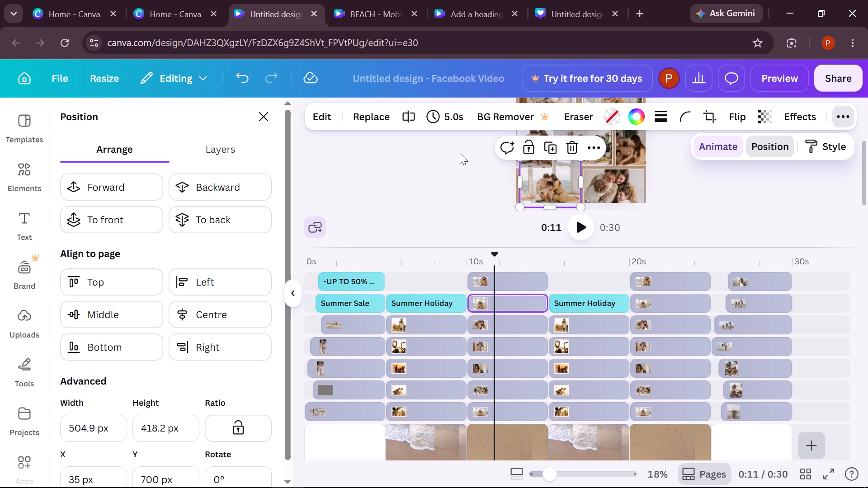
left_click(215, 157)
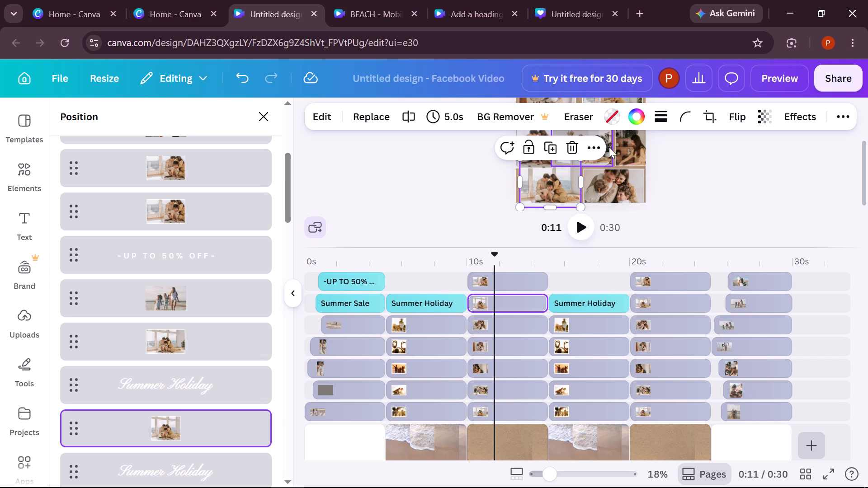
left_click(557, 184)
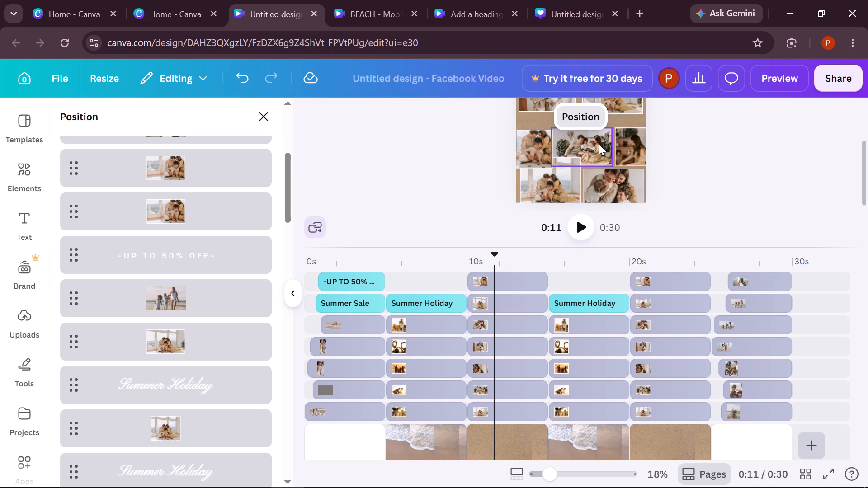
left_click(599, 144)
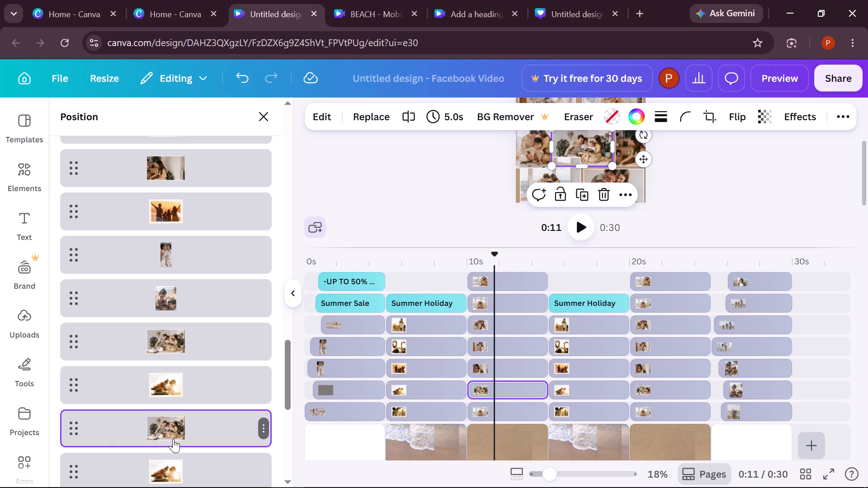
left_click_drag(173, 439, 172, 179)
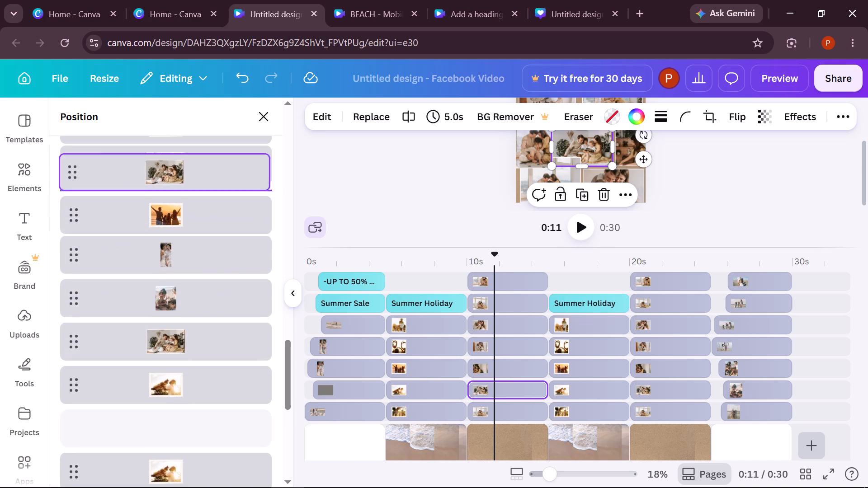
left_click_drag(172, 179, 163, 263)
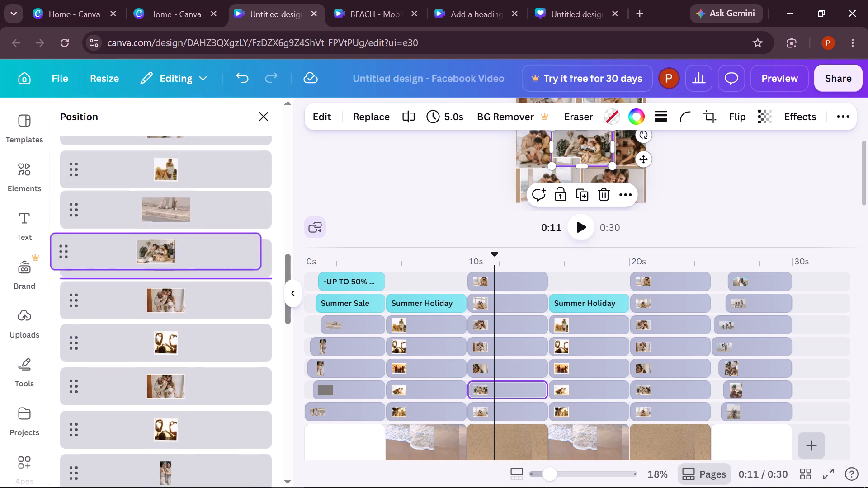
left_click_drag(163, 263, 162, 283)
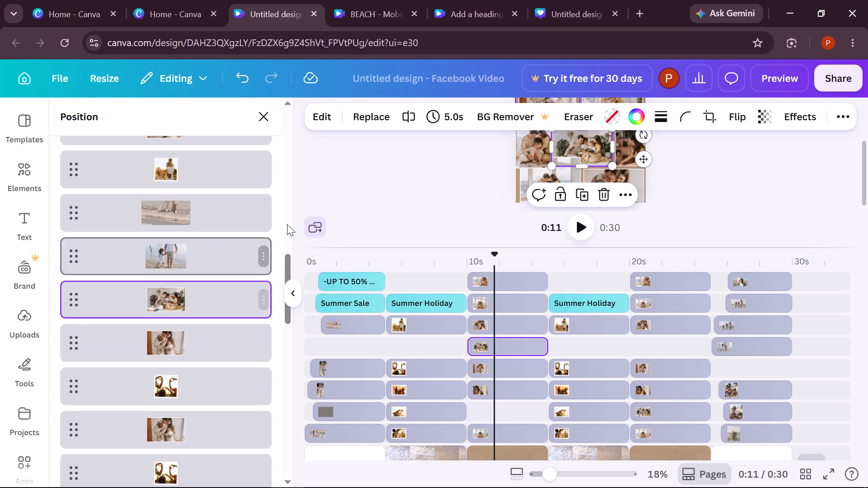
left_click_drag(200, 296, 191, 120)
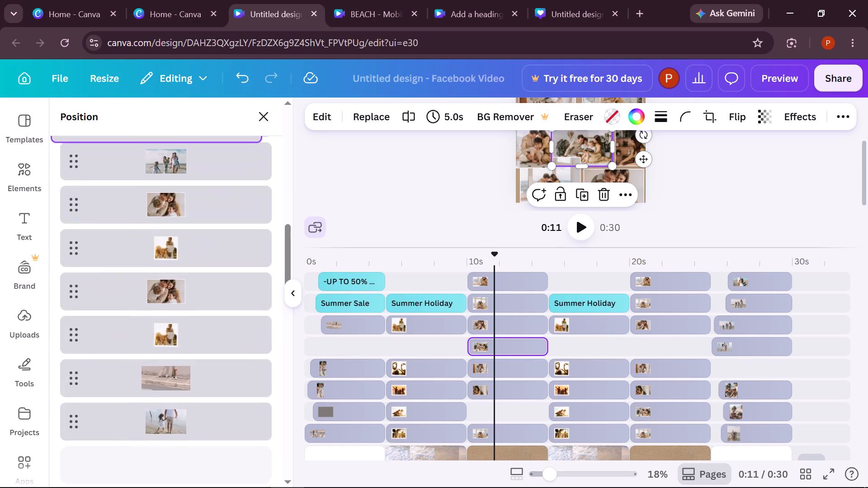
left_click_drag(191, 120, 205, 375)
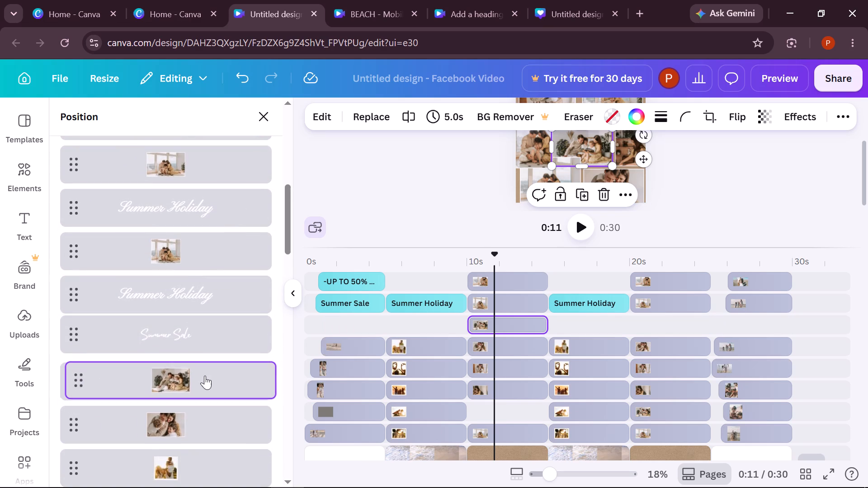
left_click(449, 206)
Examine the layer order with the Together Forever collage's centre family photo selected, checking the beach couple photo's layer.
left_click(582, 145)
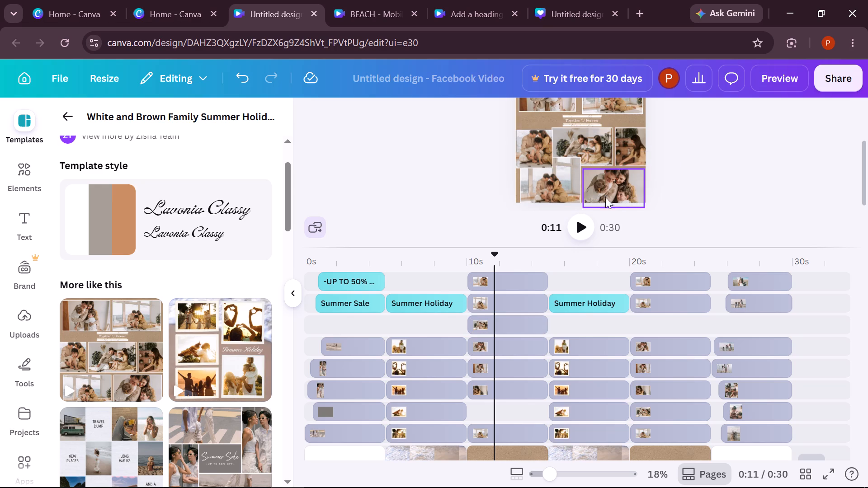
left_click(585, 152)
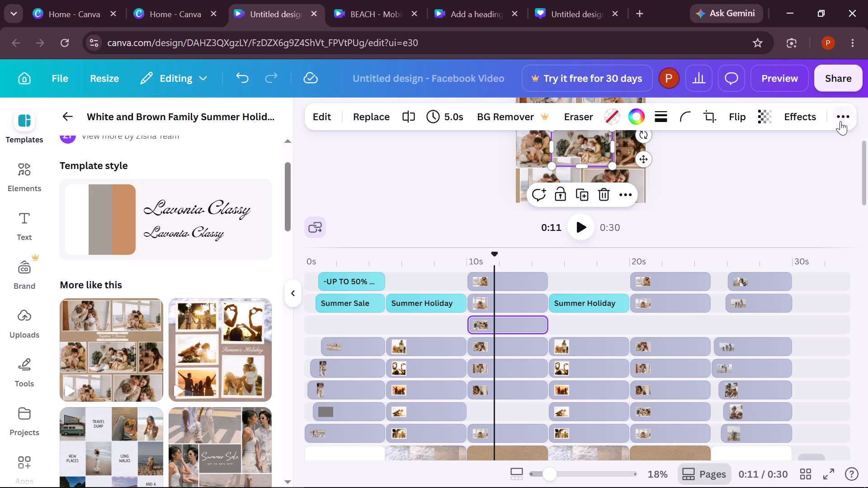
left_click(840, 121)
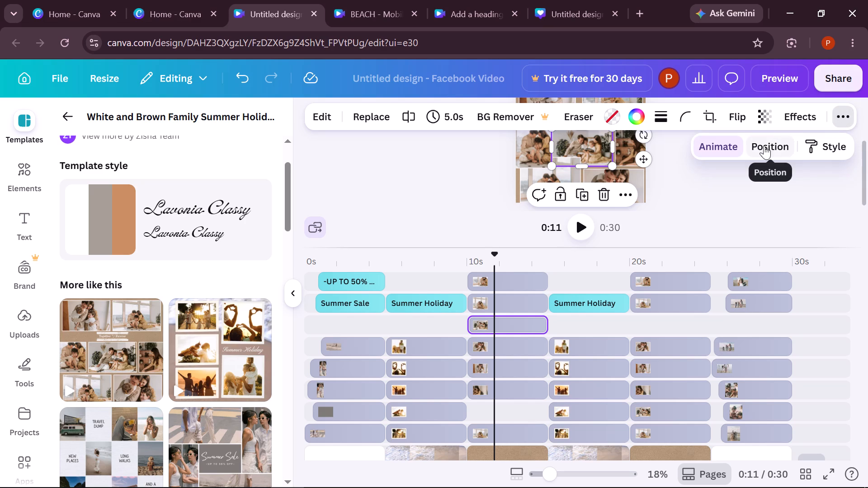
left_click(764, 145)
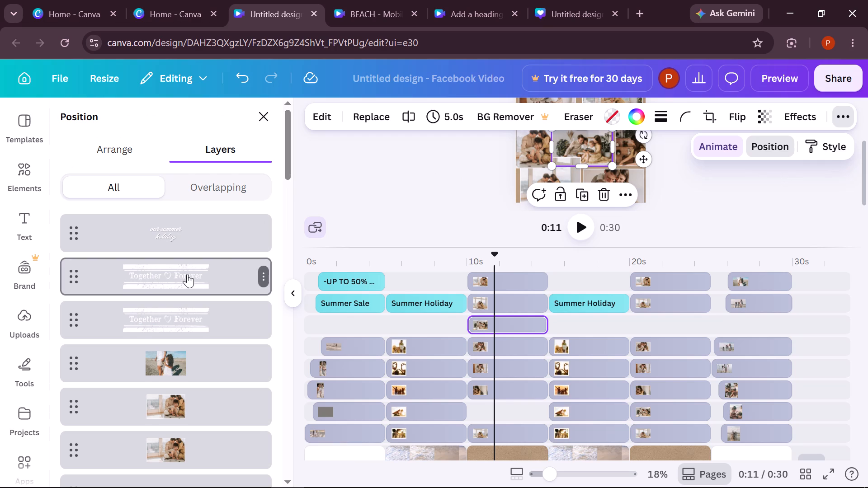
scroll(187, 274, "down", 1)
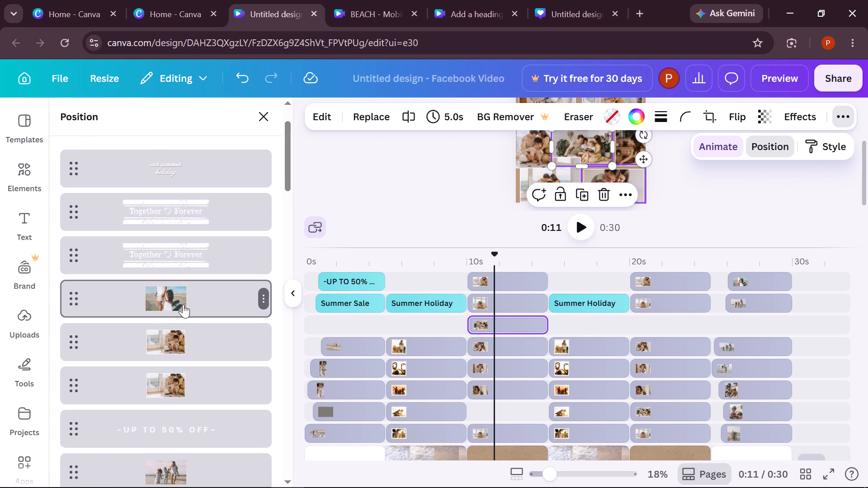
left_click(183, 304)
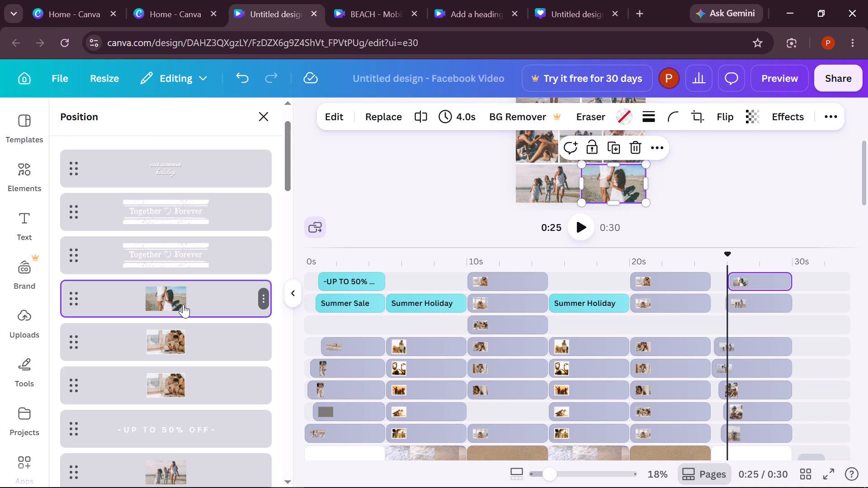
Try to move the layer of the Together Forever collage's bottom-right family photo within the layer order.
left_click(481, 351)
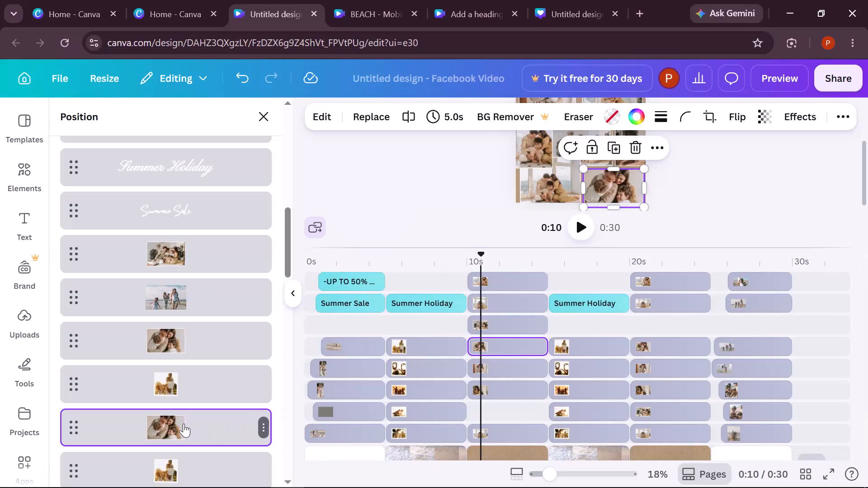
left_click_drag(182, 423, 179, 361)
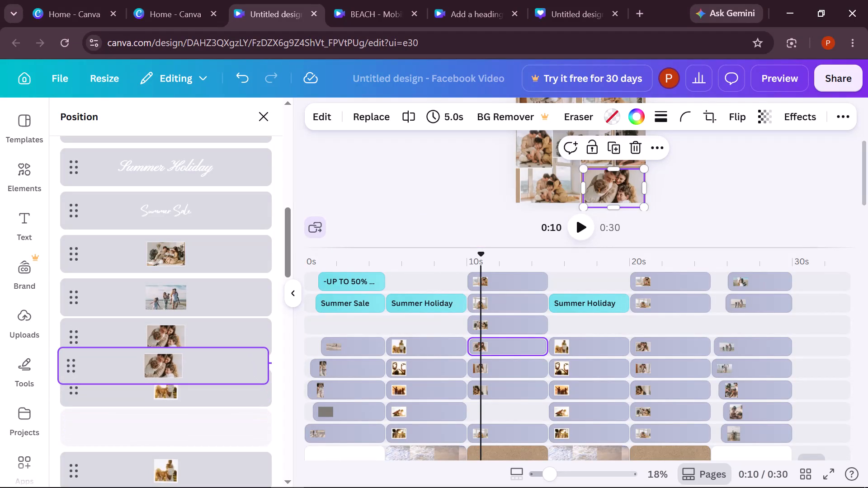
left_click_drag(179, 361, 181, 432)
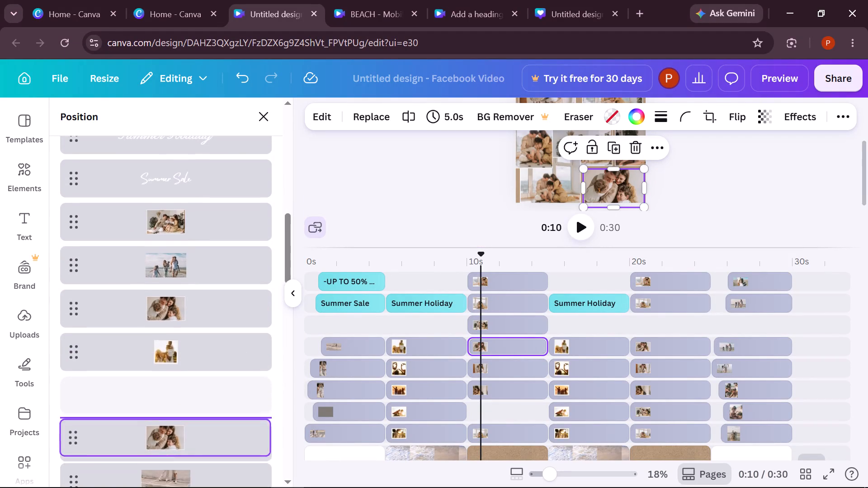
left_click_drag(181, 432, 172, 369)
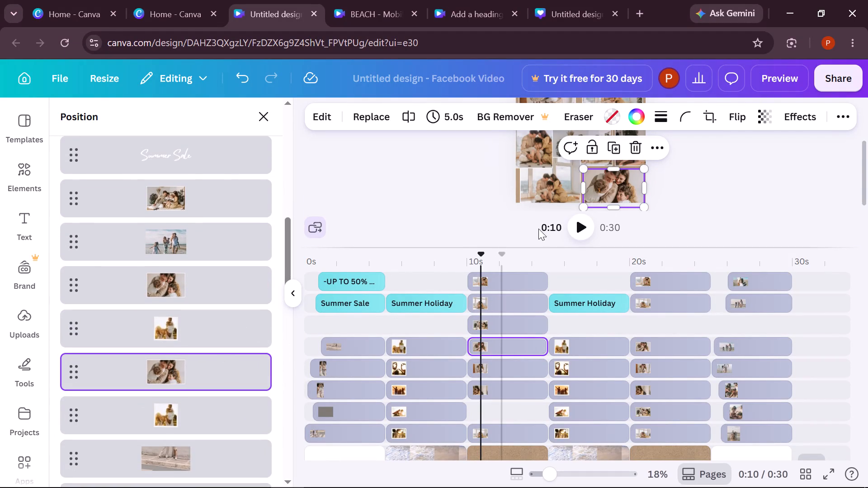
Examine where the Together Forever collage's middle-left, bottom-left, bottom-right and centre family photos sit in the layer order.
left_click(472, 184)
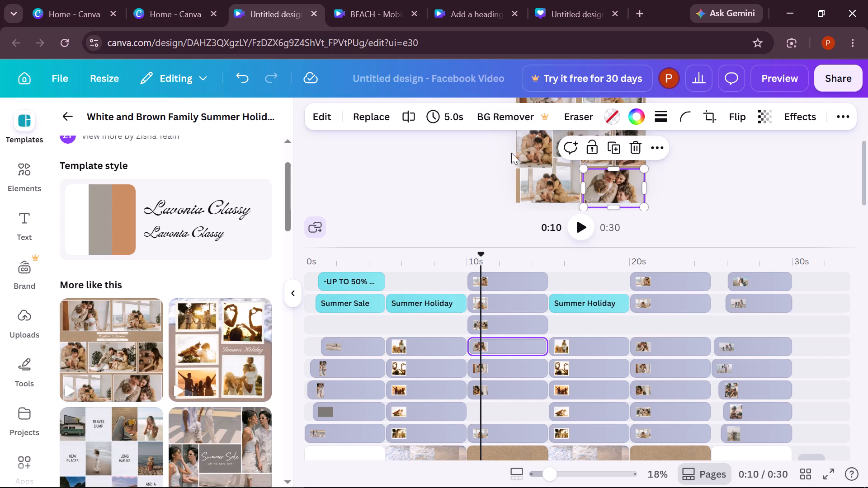
left_click(525, 144)
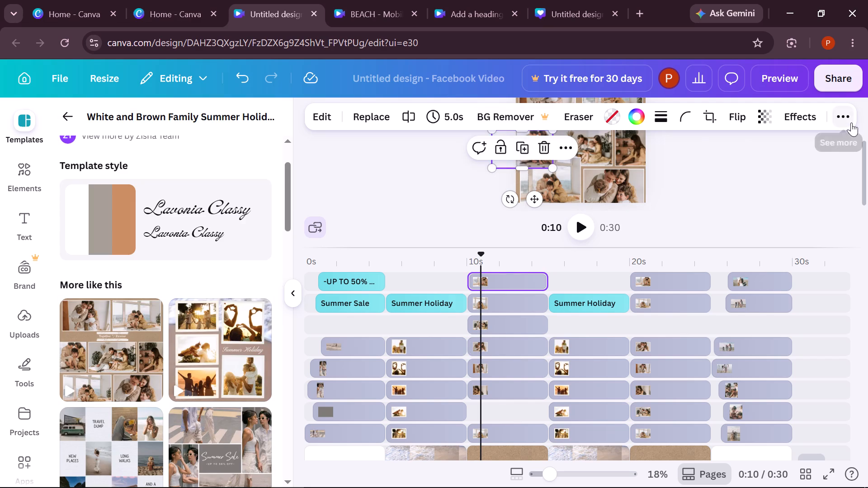
left_click(850, 121)
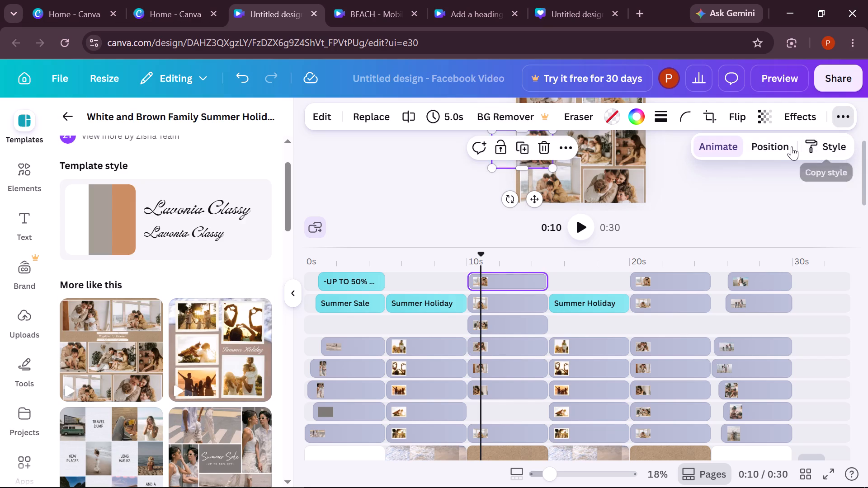
left_click(780, 147)
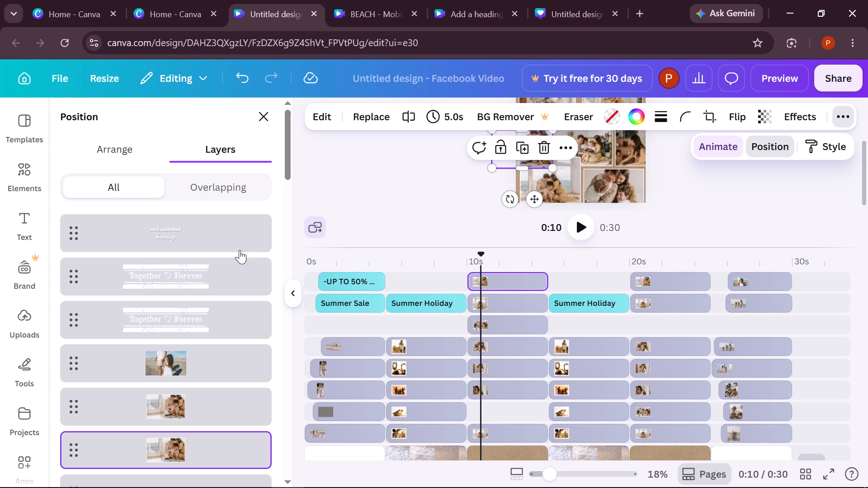
scroll(211, 282, "down", 1)
left_click(558, 187)
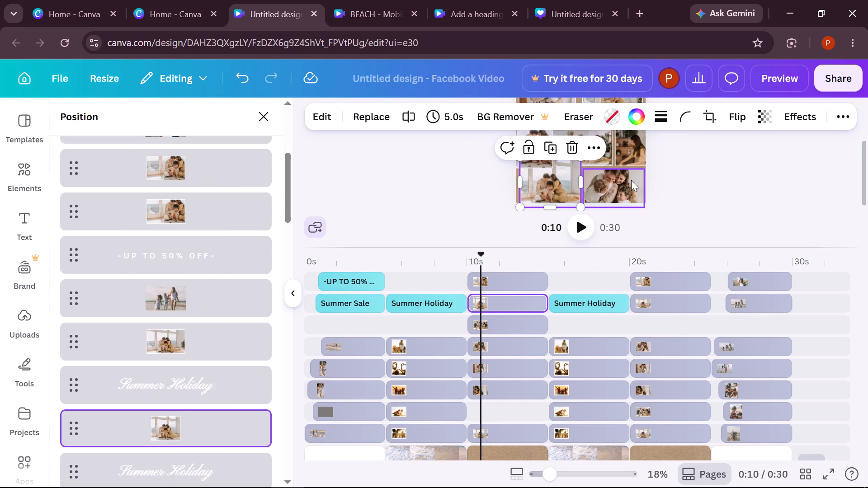
left_click(604, 158)
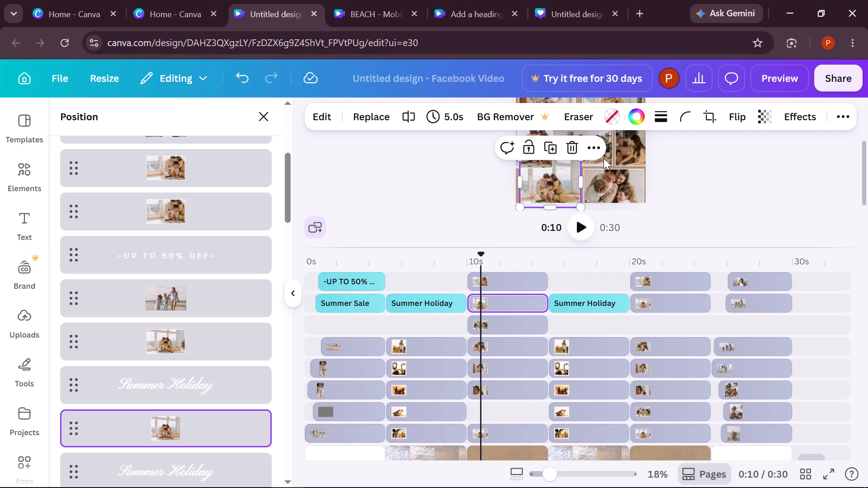
left_click(605, 149)
left_click(607, 182)
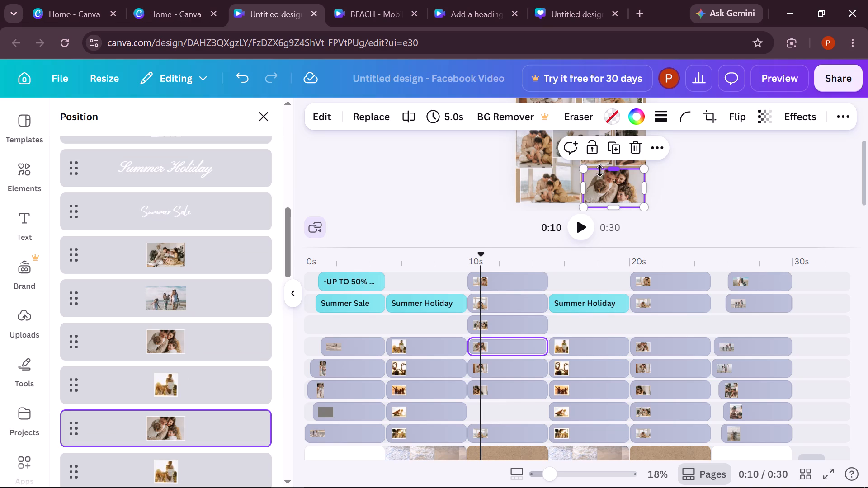
left_click(556, 147)
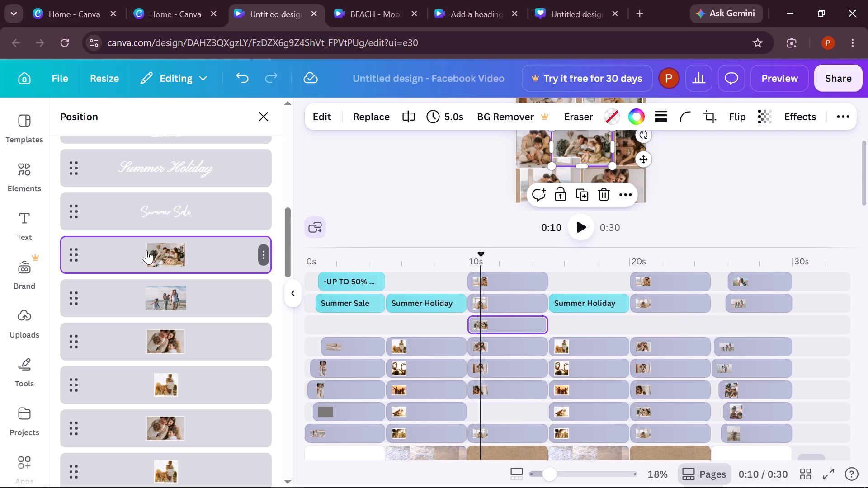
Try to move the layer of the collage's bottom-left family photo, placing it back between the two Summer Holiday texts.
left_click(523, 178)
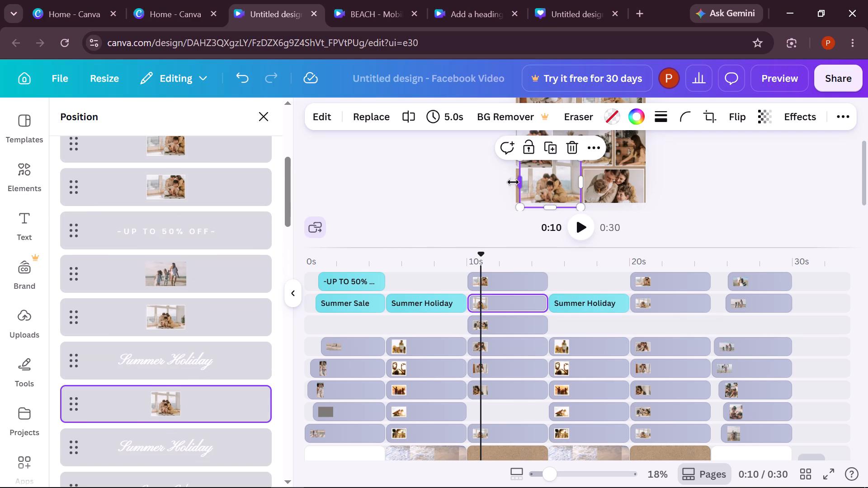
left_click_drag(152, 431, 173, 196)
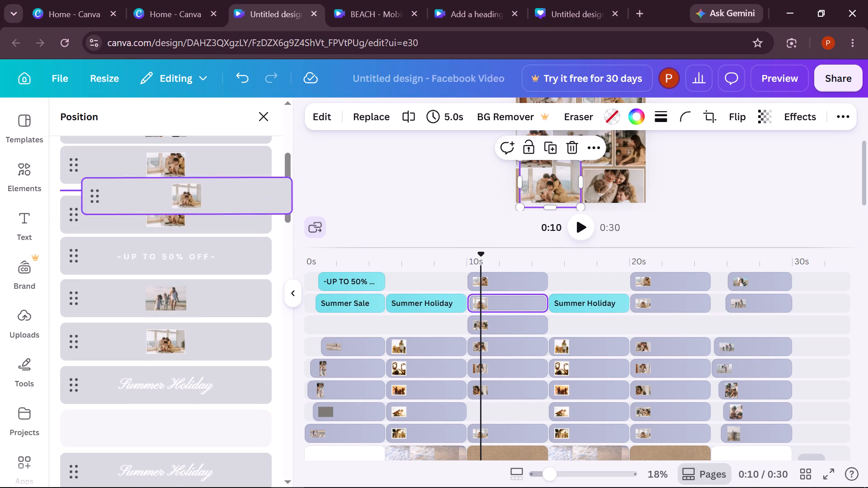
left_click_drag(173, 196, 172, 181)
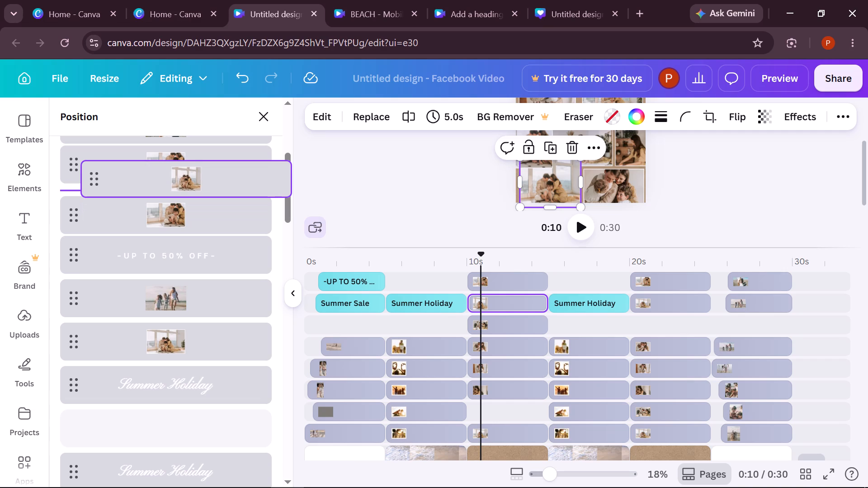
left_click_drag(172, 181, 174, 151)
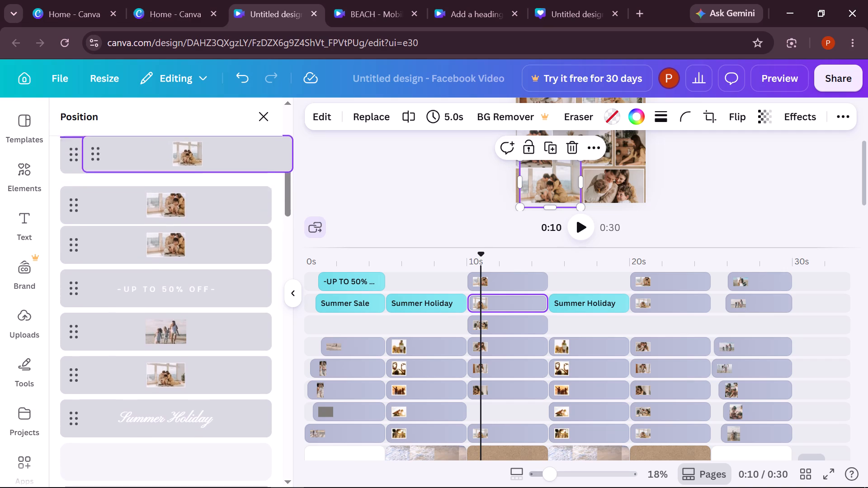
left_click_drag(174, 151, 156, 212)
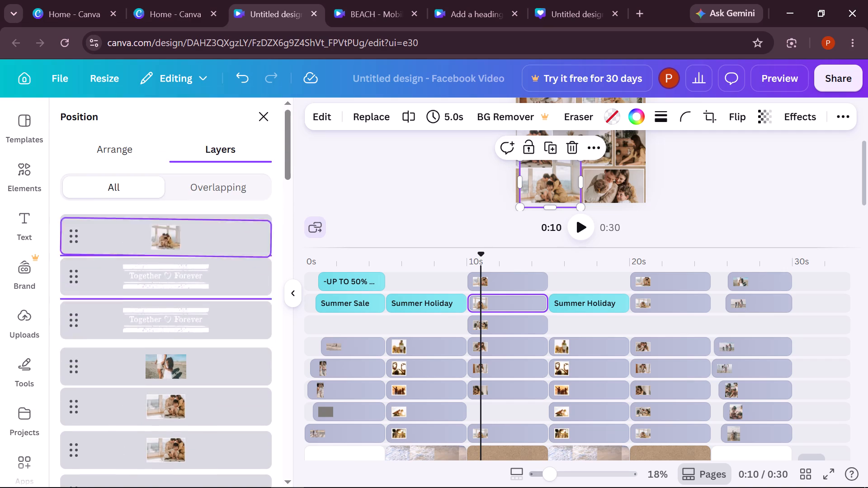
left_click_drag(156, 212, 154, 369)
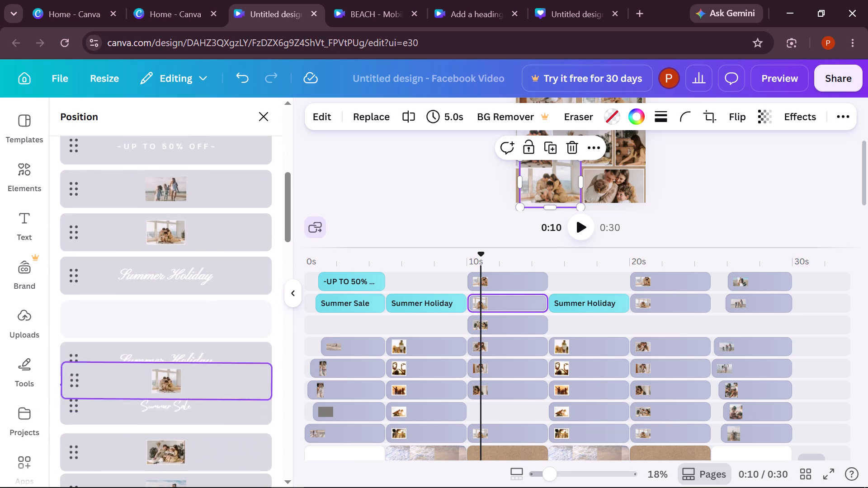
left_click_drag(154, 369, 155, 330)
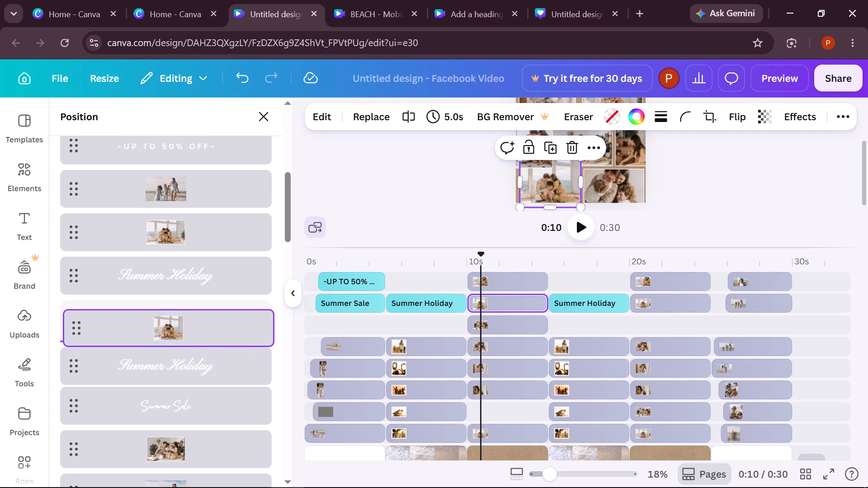
Examine the Together Forever page at about 10 seconds, checking how its bottom-left photo overlaps the neighbouring photos.
scroll(521, 355, "up", 1)
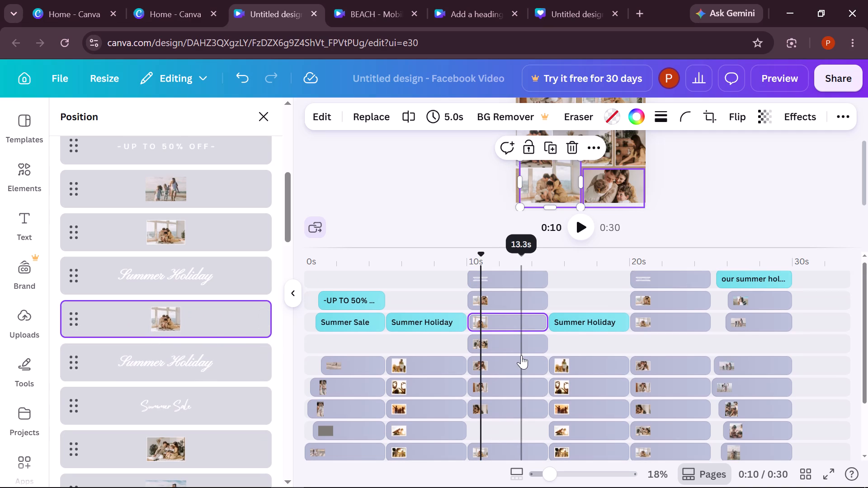
scroll(521, 355, "up", 1)
left_click(408, 357)
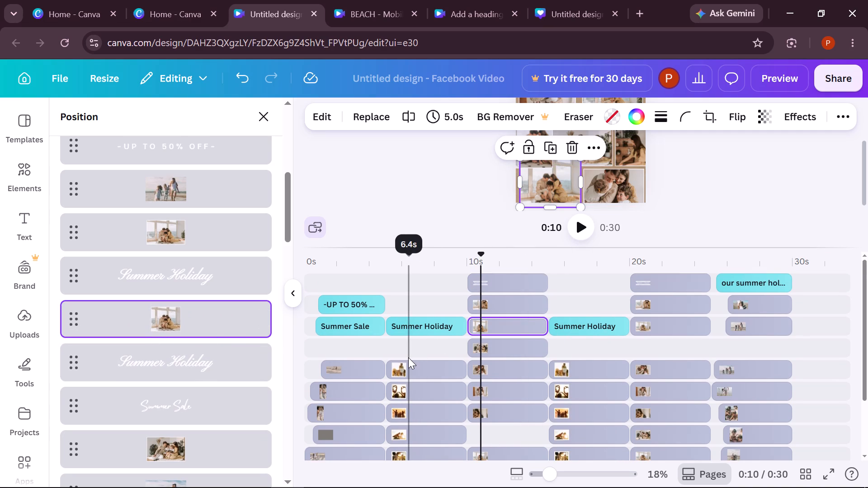
left_click(483, 348)
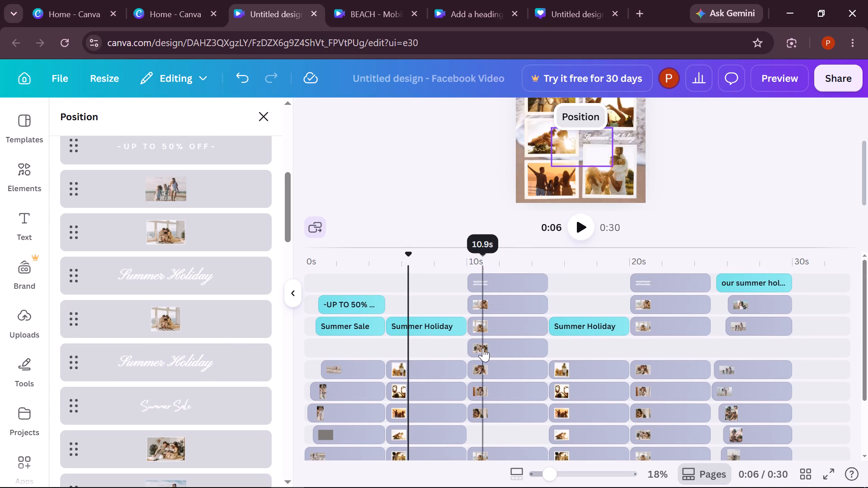
left_click(475, 214)
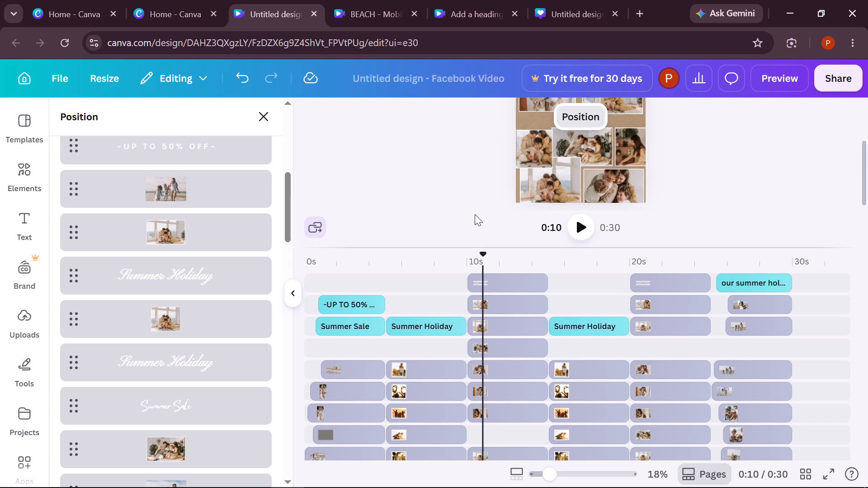
left_click(548, 190)
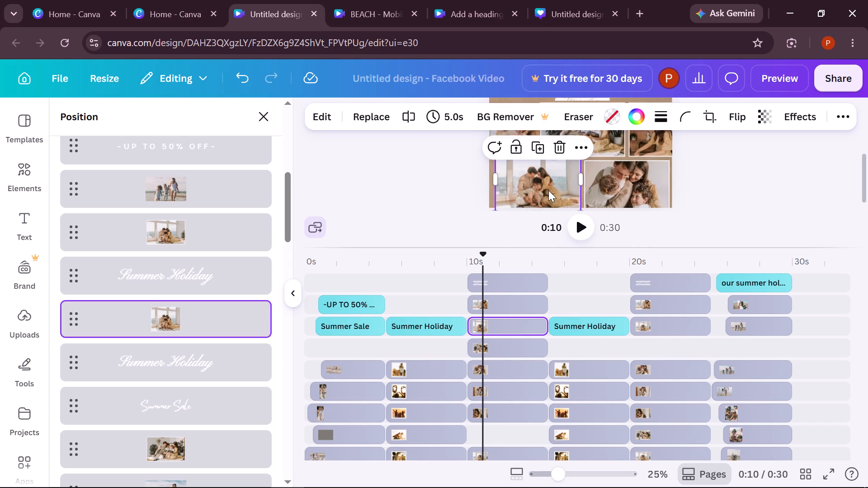
scroll(548, 190, "up", 1)
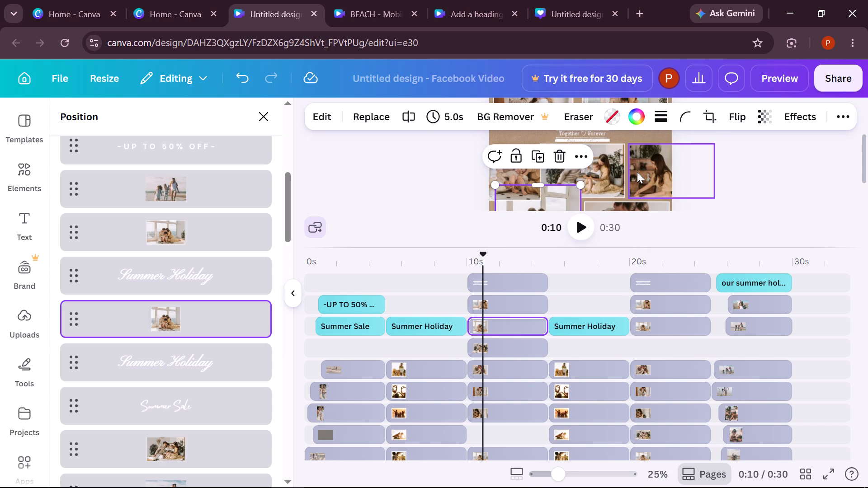
left_click(637, 172)
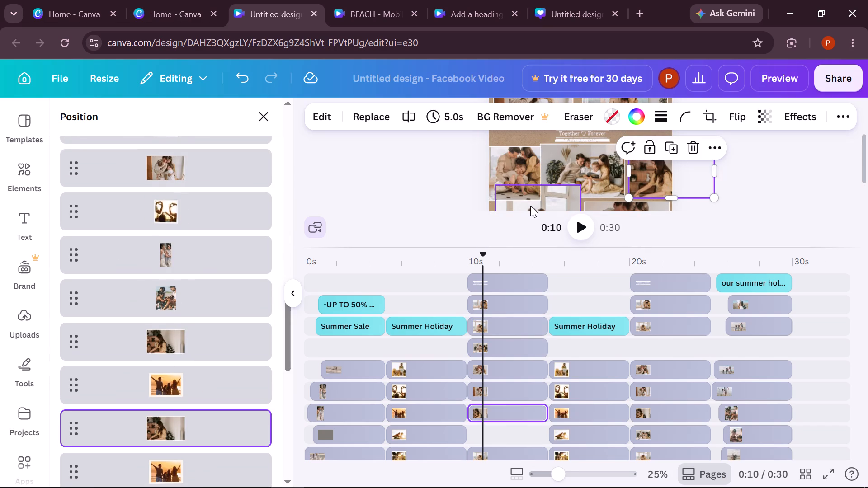
left_click(530, 206)
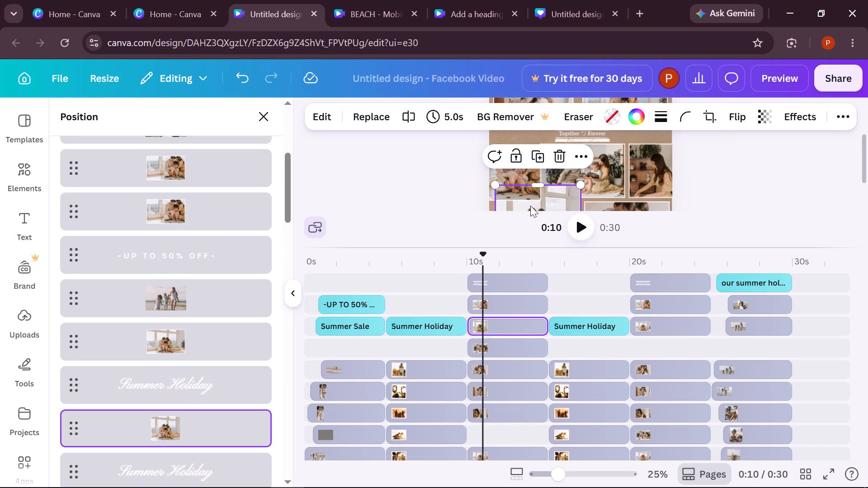
Undo the recent layer-order and photo-size changes on the Together Forever collage page.
key("ctrl+z")
key("ctrl+z")
key("ctrl+z")
key("ctrl+z")
key("ctrl+z")
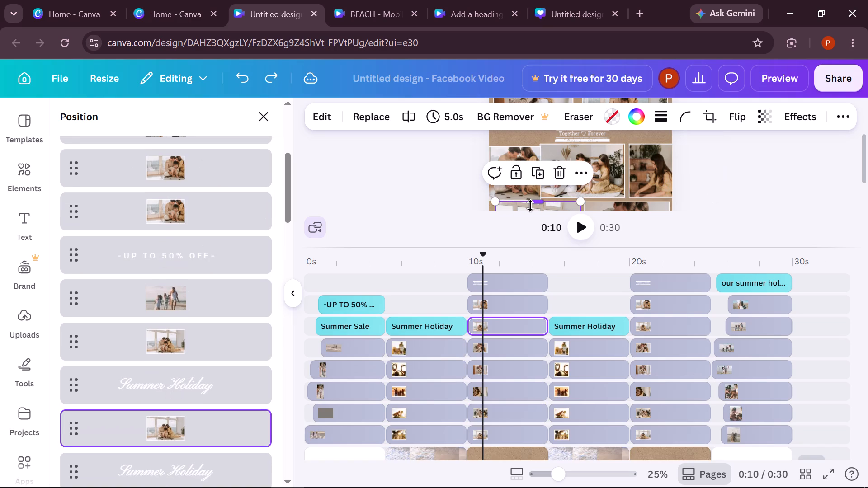
key("ctrl+z")
key("ctrl+z")
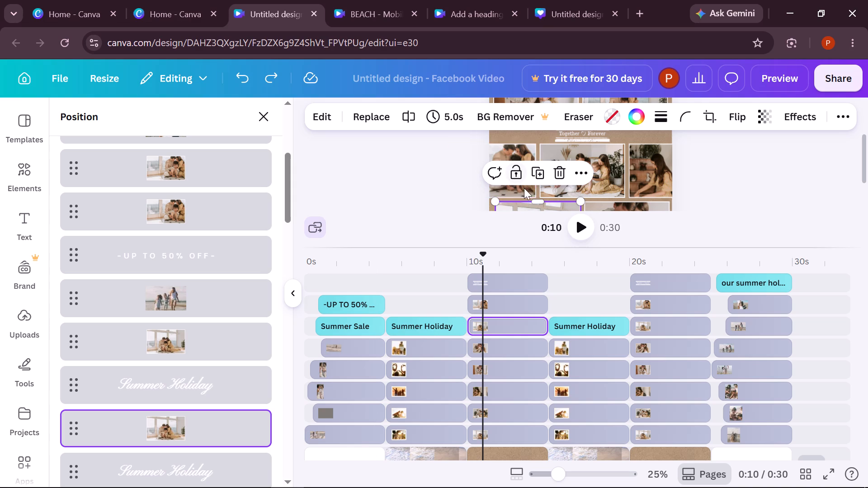
Stretch the Together Forever collage's bottom-left family photo upward so it overlaps the middle-left and centre photos.
left_click_drag(536, 201, 538, 178)
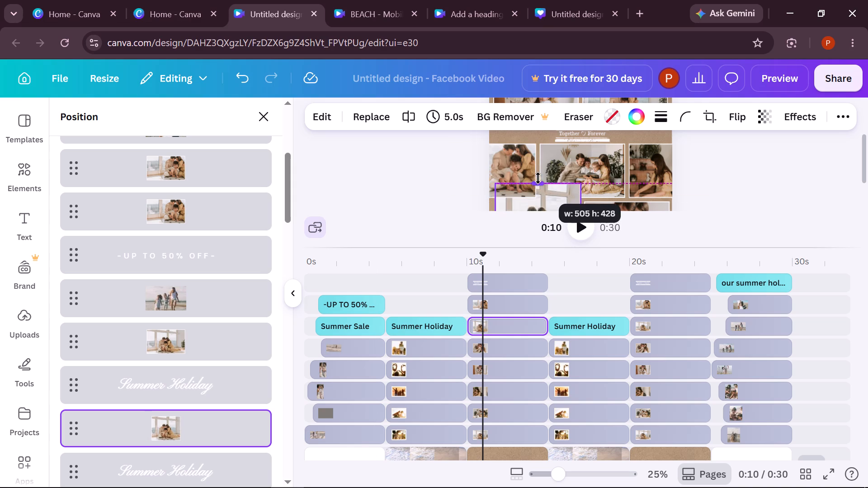
left_click_drag(538, 178, 538, 177)
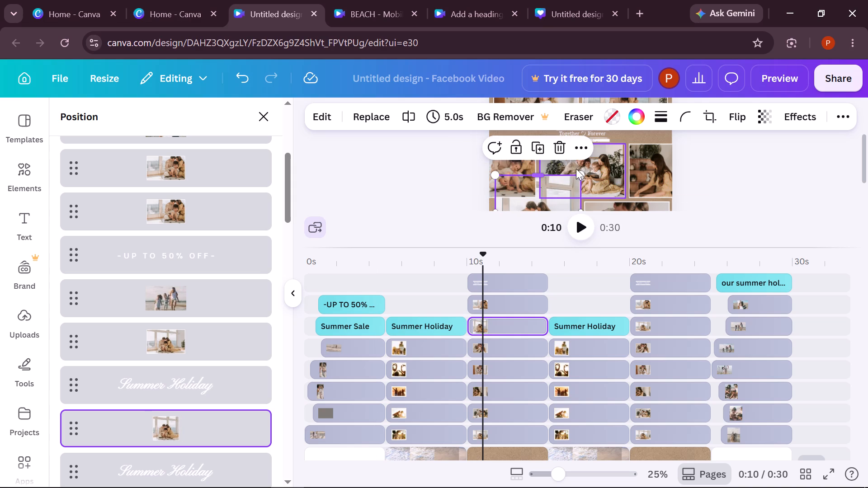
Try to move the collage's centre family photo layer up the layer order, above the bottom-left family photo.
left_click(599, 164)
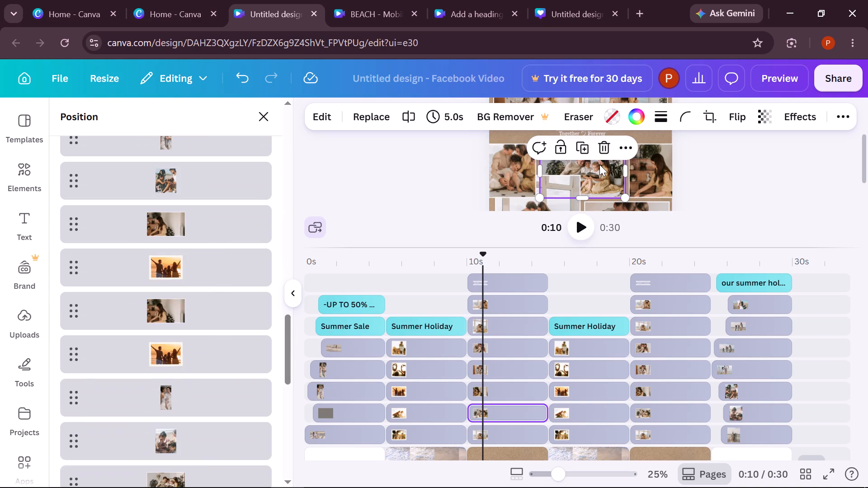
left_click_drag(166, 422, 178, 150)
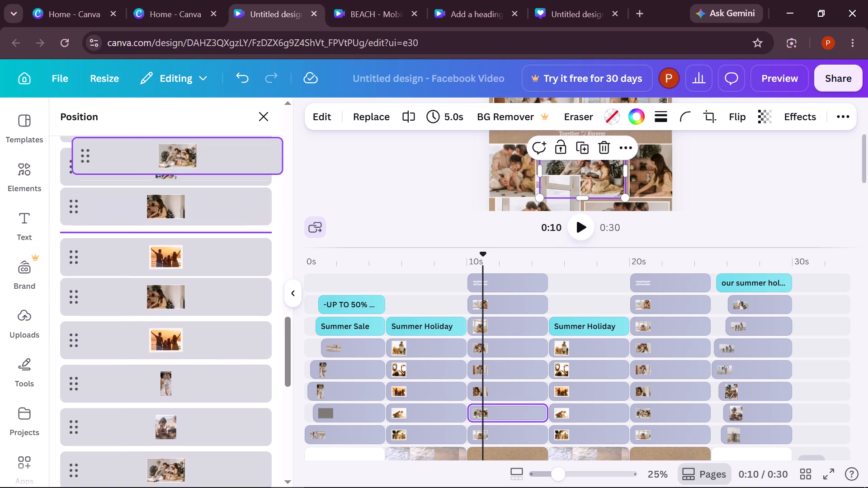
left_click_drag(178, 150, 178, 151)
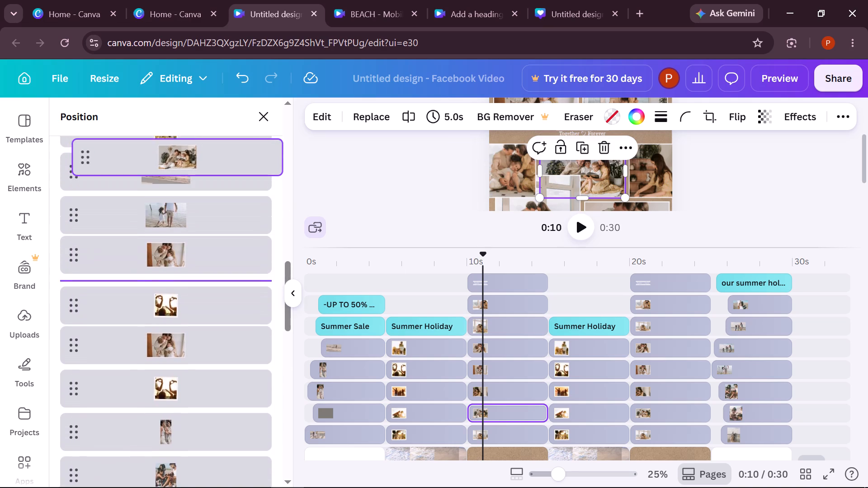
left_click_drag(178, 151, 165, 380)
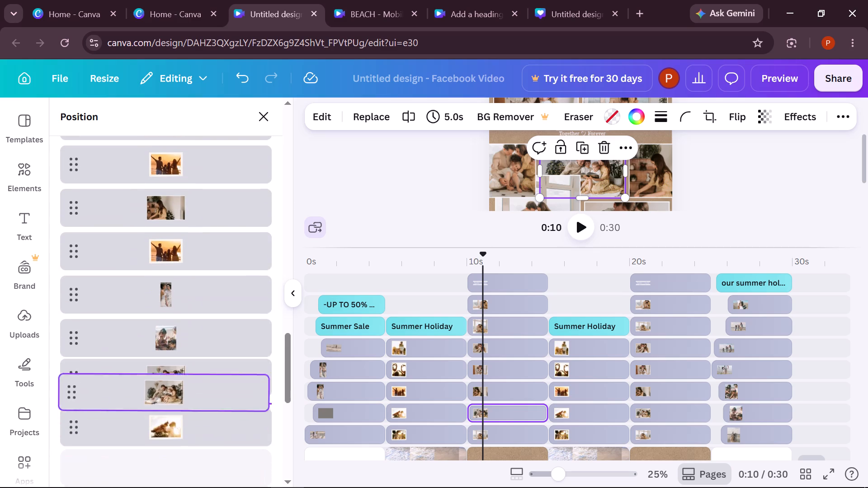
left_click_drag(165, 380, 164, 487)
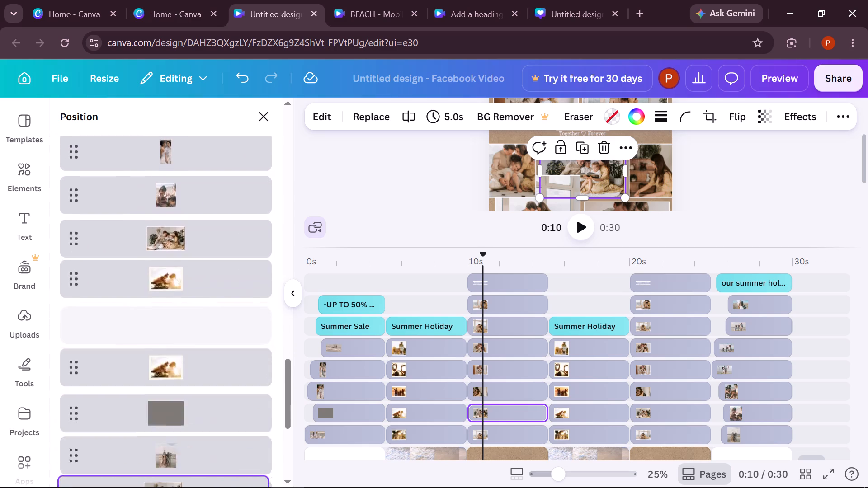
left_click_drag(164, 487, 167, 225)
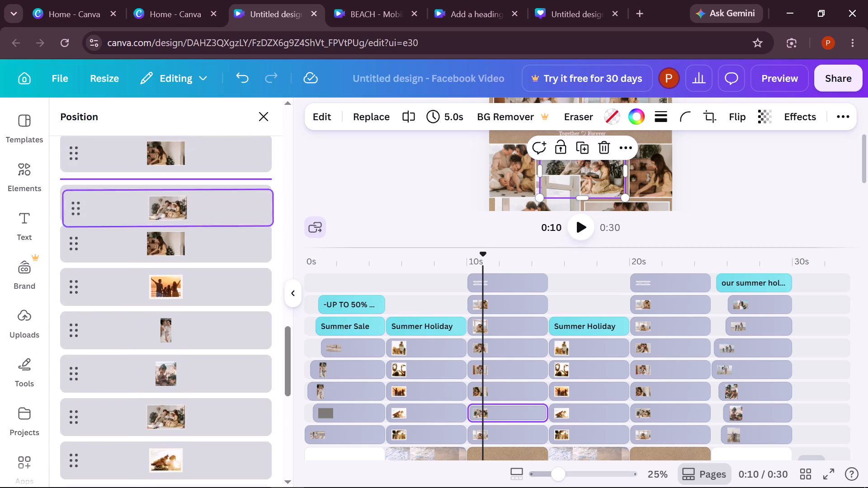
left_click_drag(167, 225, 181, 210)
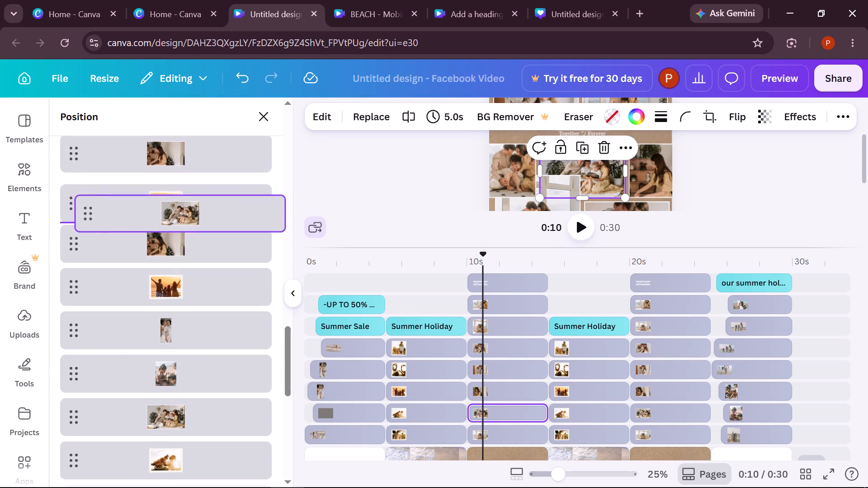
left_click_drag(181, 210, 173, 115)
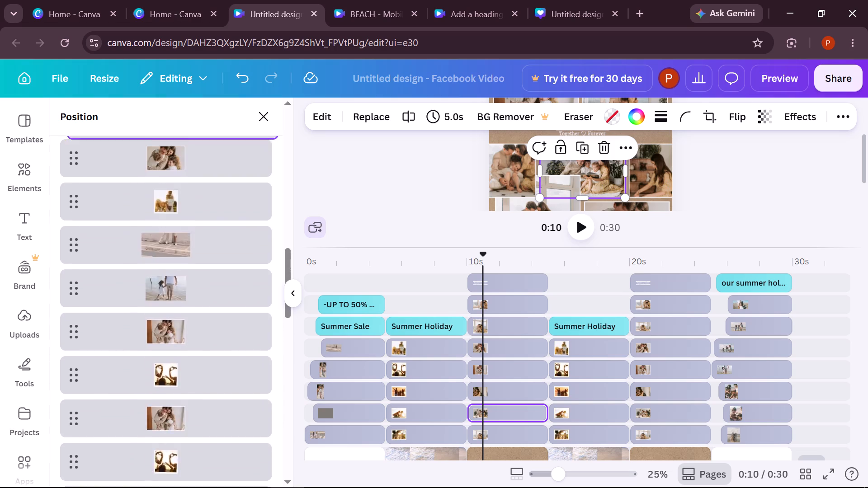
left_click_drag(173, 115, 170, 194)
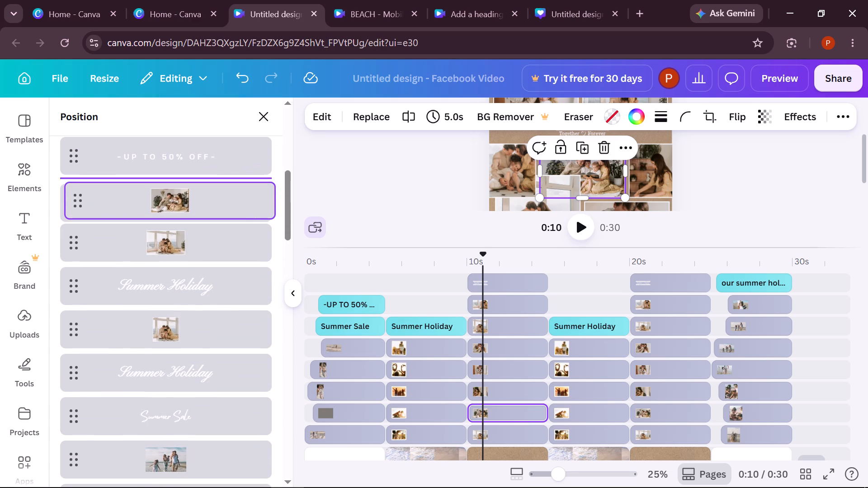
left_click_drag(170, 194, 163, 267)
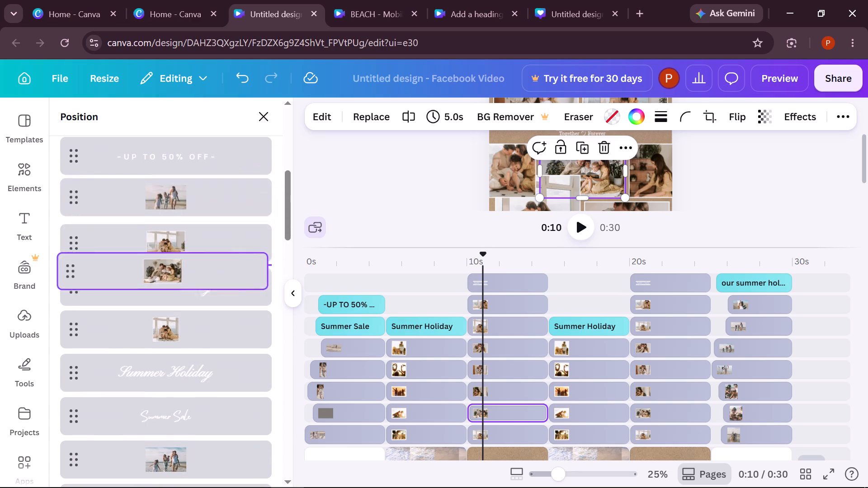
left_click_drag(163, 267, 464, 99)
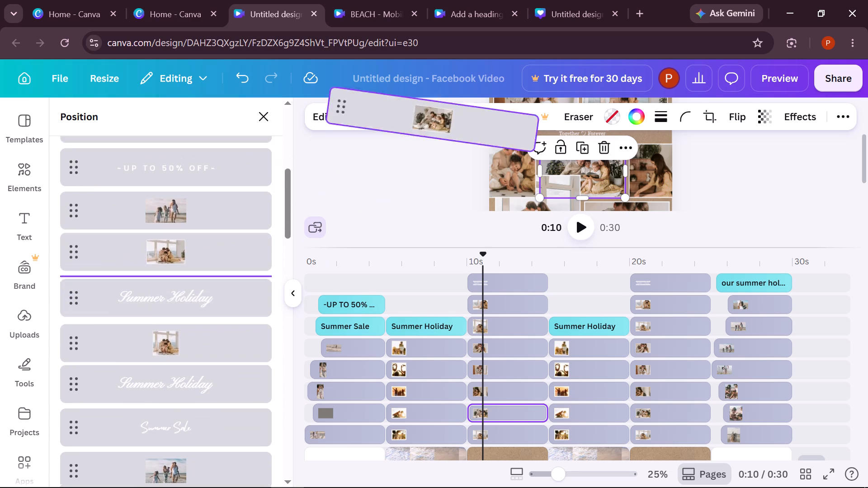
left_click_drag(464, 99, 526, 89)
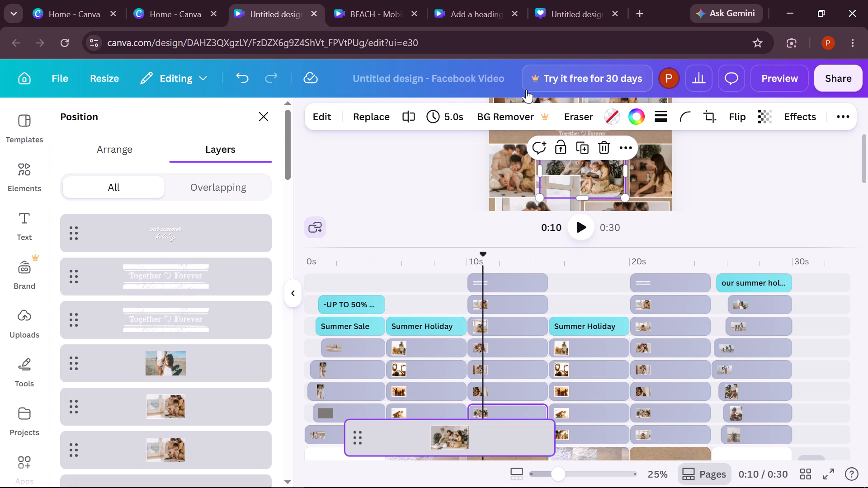
Examine where the collage's centre family photo sits in the layer order.
left_click(601, 188)
left_click(596, 182)
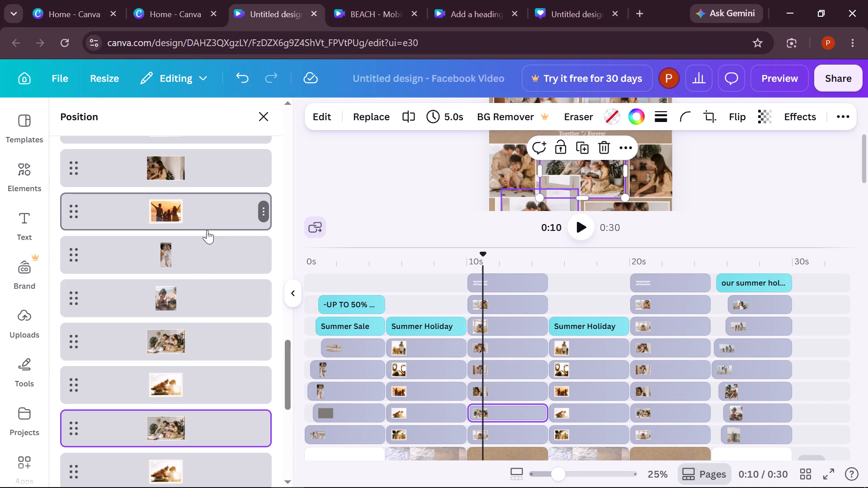
scroll(207, 230, "up", 1)
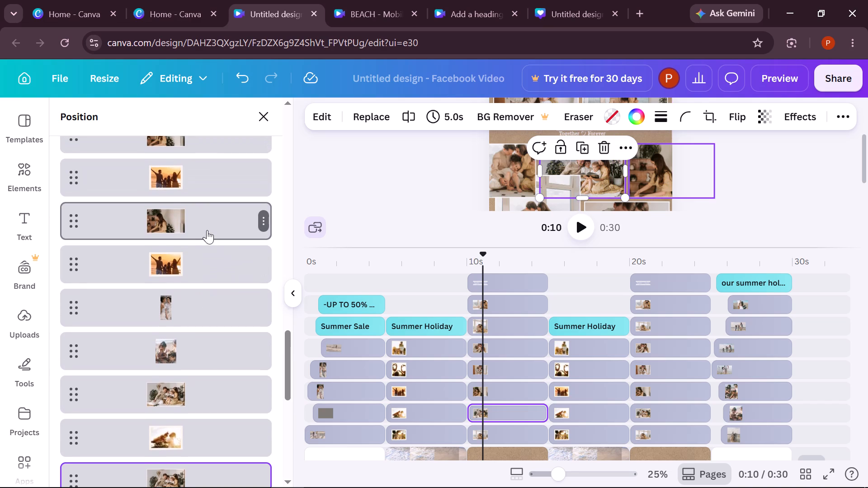
scroll(207, 230, "up", 1)
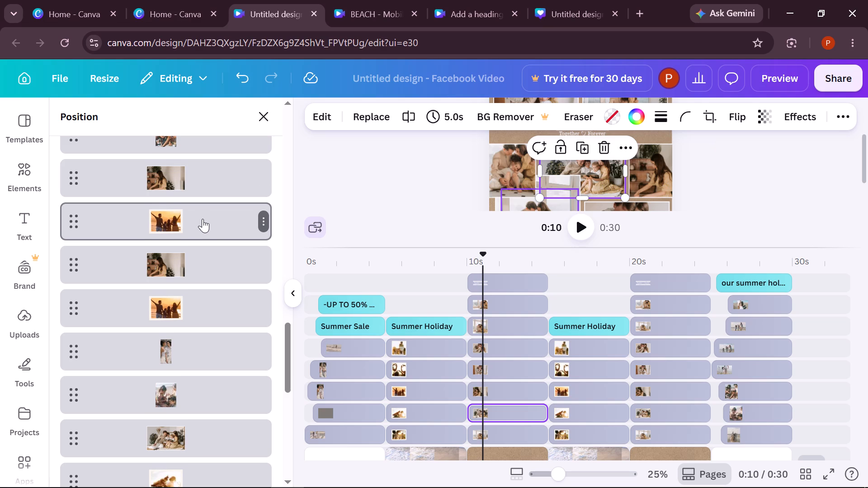
scroll(203, 219, "down", 3)
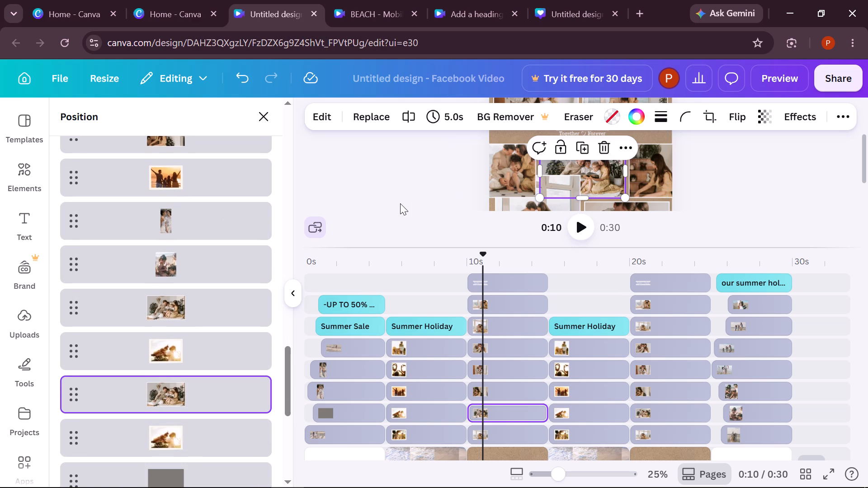
Play the video from the first Summer Sale page through to the end, pausing at the Together Forever collage.
left_click(400, 203)
left_click(443, 297)
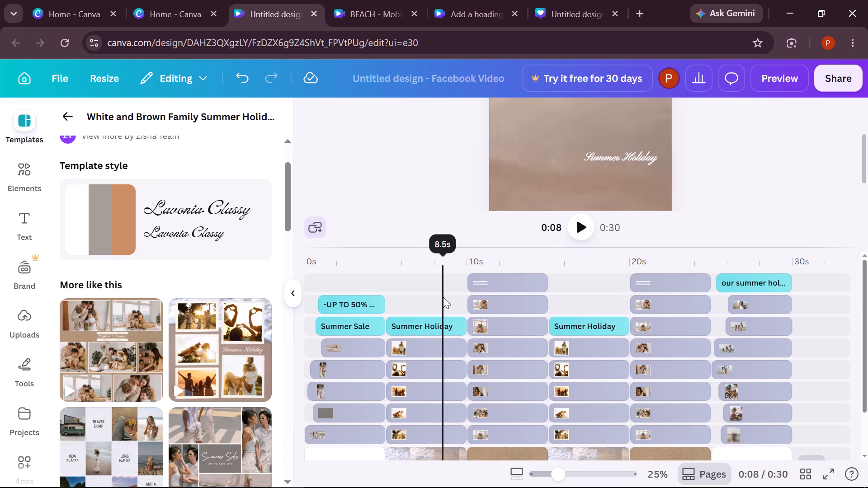
scroll(457, 353, "down", 1)
left_click(432, 407)
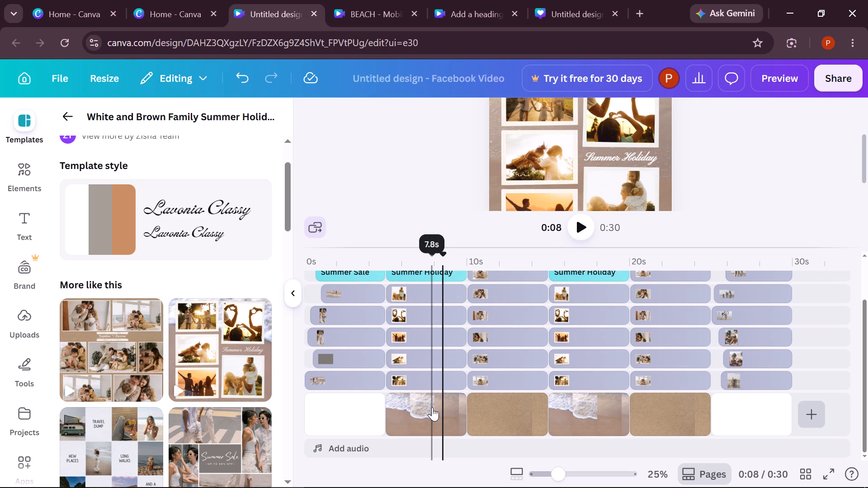
left_click(318, 385)
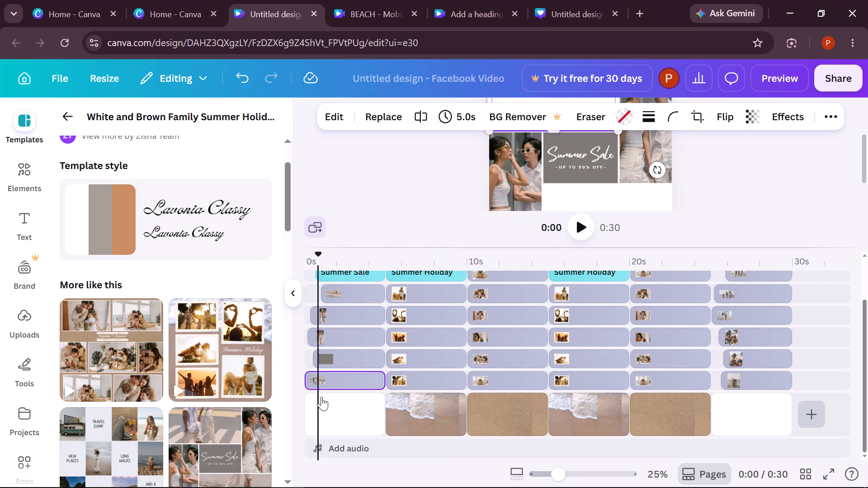
left_click(321, 397)
left_click(576, 225)
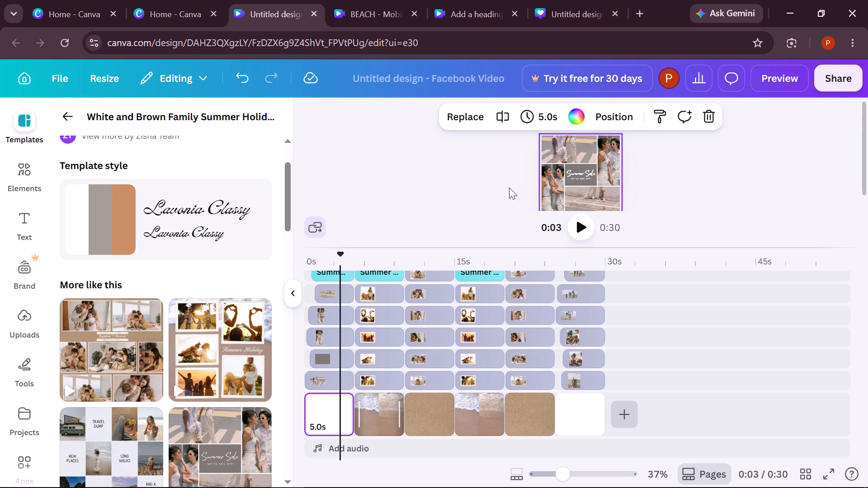
left_click(583, 230)
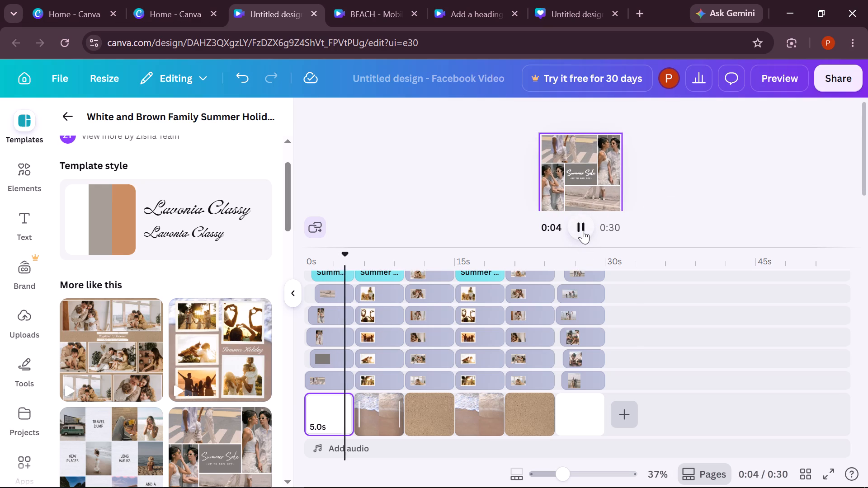
scroll(583, 162, "down", 1)
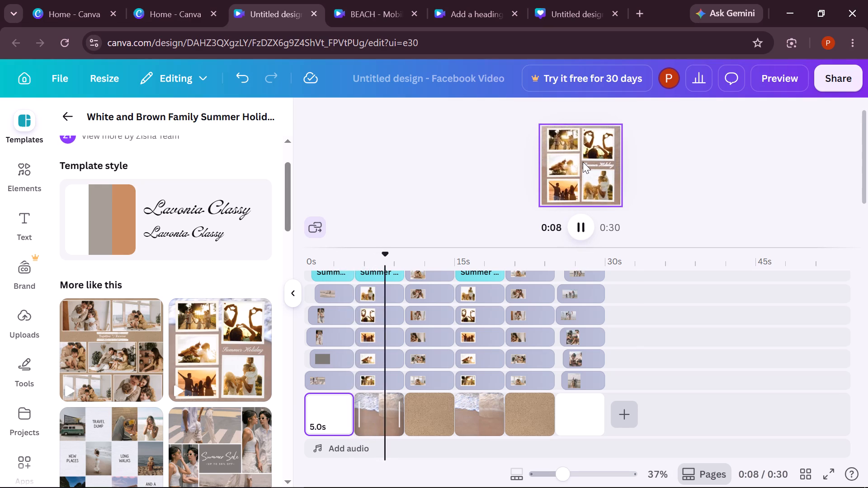
left_click(577, 229)
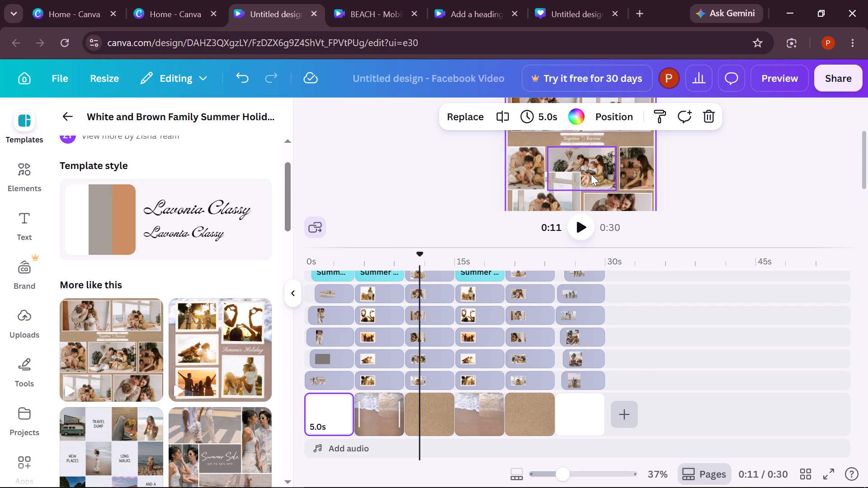
left_click(585, 226)
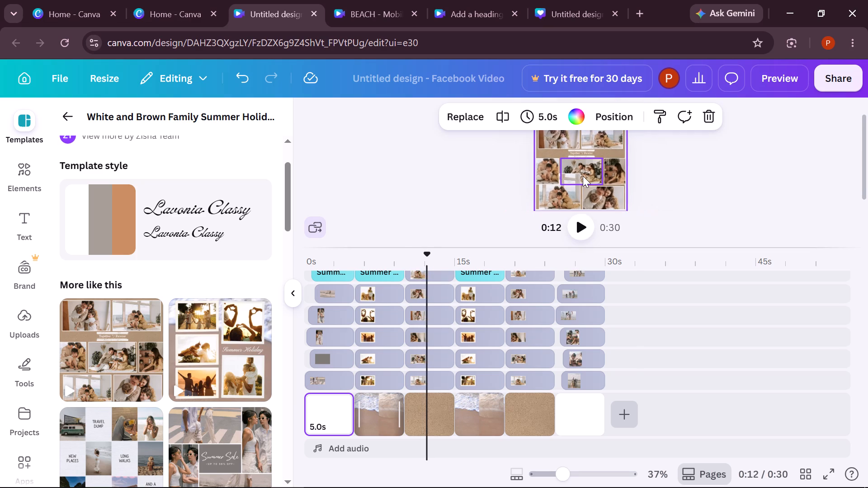
left_click(580, 226)
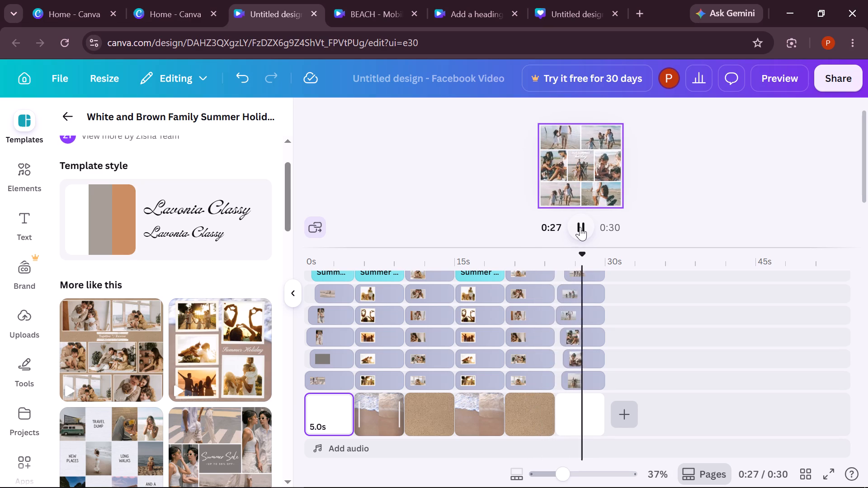
Examine where the Together Forever collage's bottom-right and bottom-left family photos sit in the layer order.
left_click(415, 293)
scroll(453, 380, "up", 2)
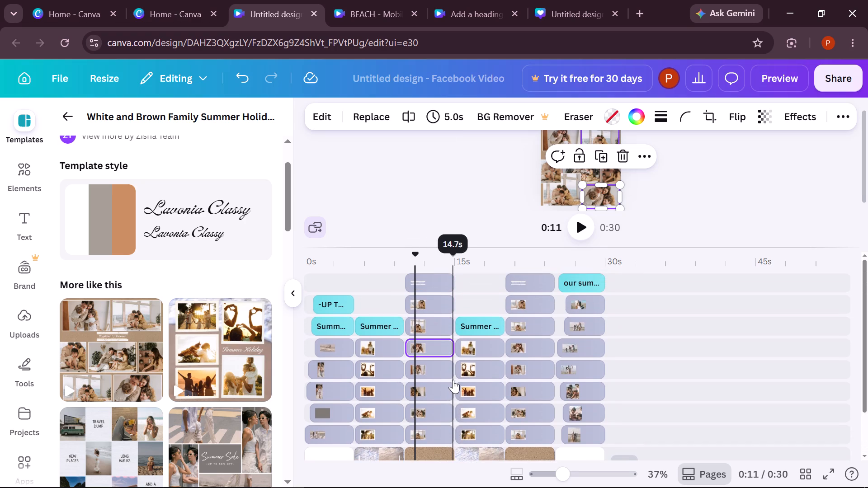
left_click(836, 118)
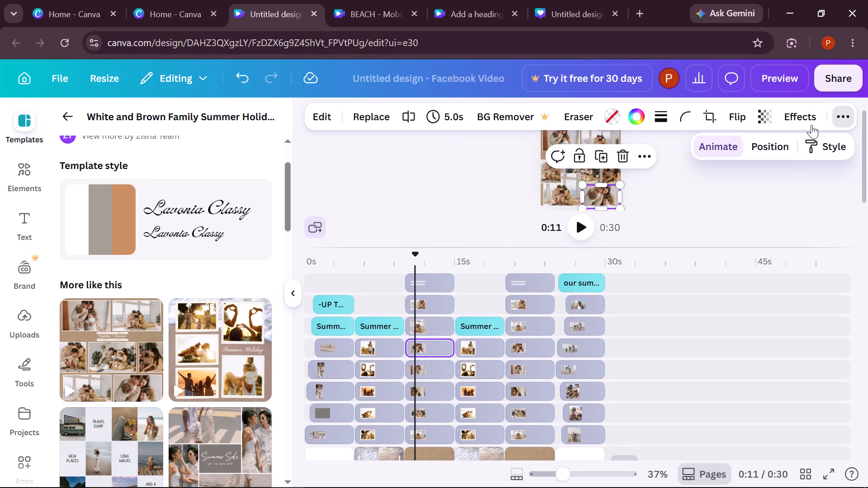
left_click(778, 150)
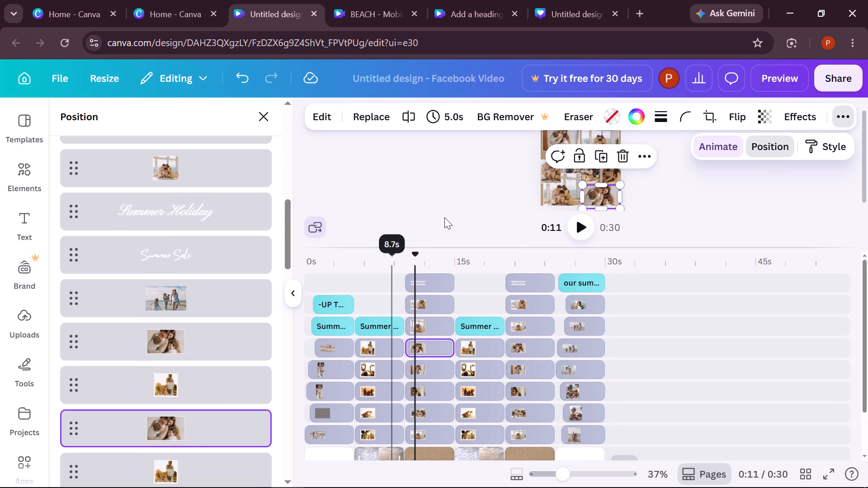
left_click(554, 192)
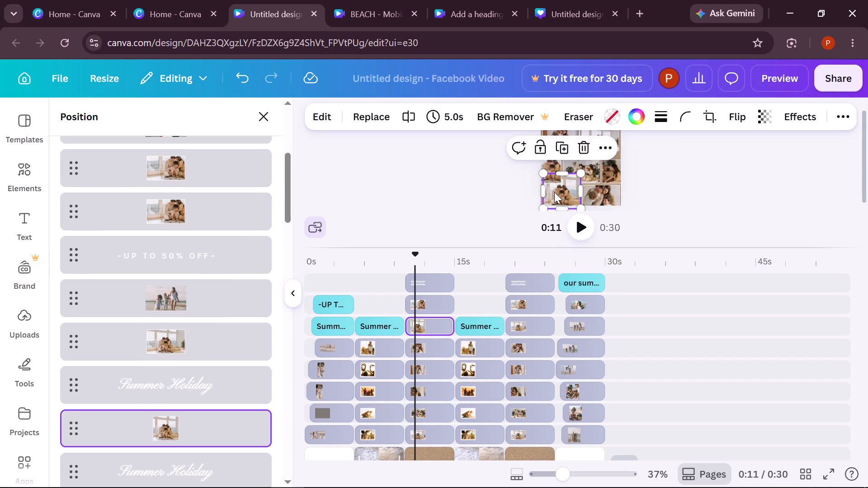
scroll(159, 335, "up", 7)
scroll(159, 335, "down", 6)
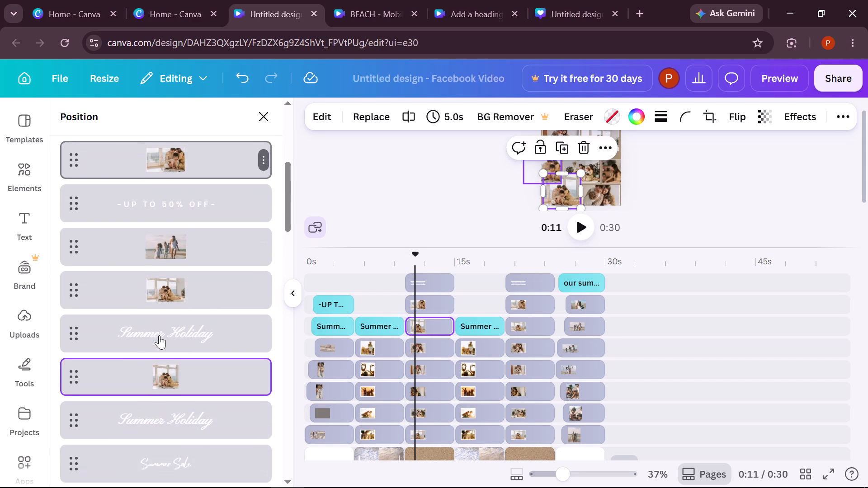
scroll(159, 335, "down", 1)
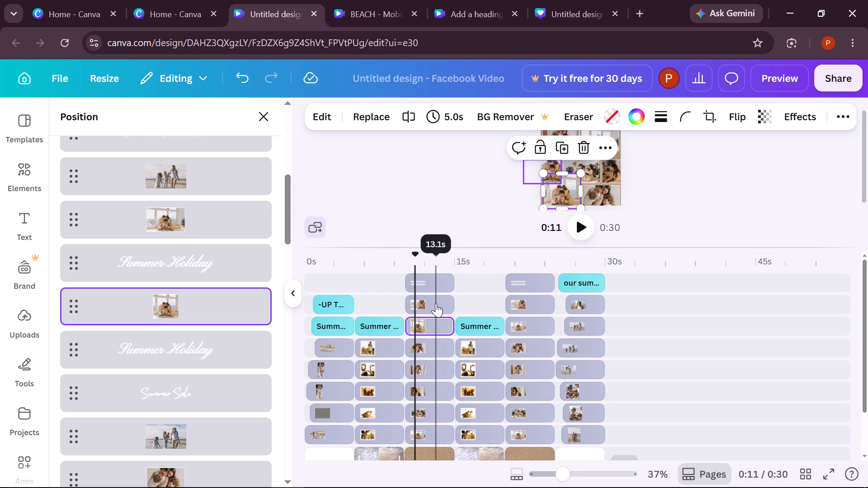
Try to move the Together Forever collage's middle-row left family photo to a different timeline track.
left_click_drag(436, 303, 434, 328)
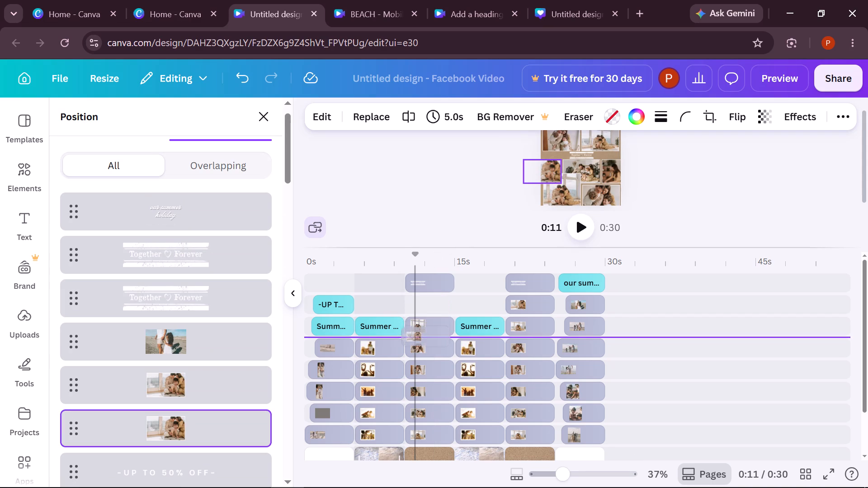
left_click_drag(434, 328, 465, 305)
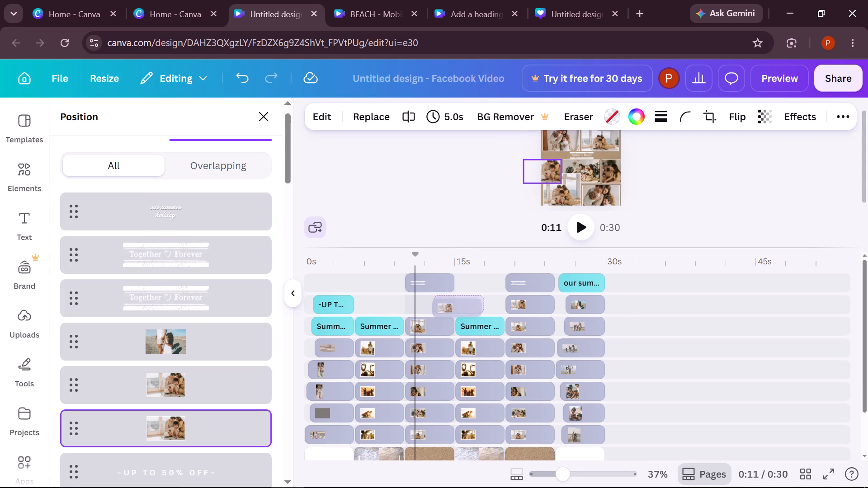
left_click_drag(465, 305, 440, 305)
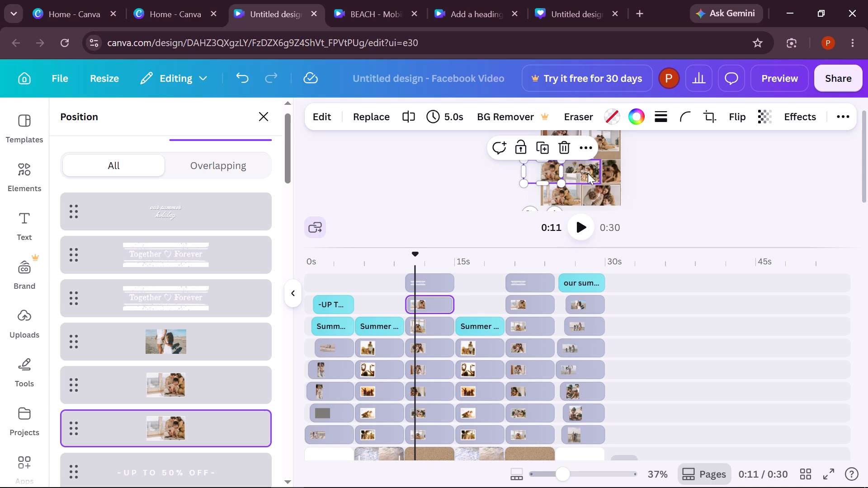
Move the Together Forever collage's centre family photo up the layer order, directly above the bottom-left family photo and below the Summer Holiday text.
left_click(588, 173)
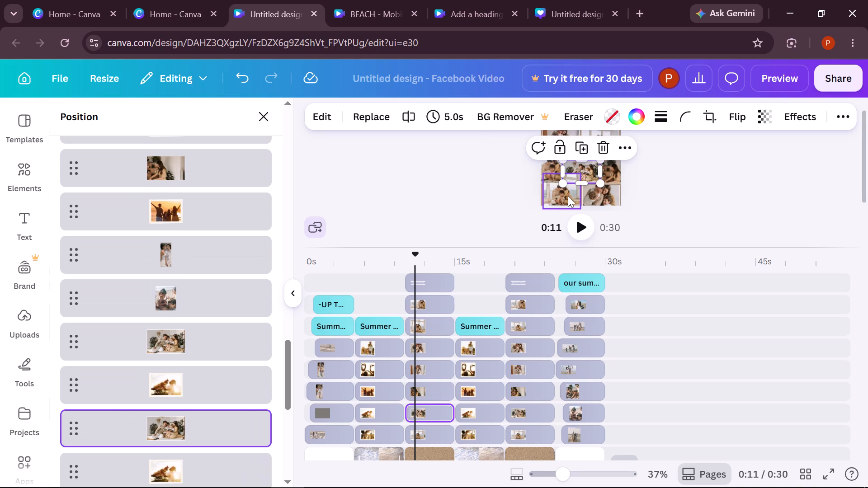
left_click_drag(166, 435, 181, 148)
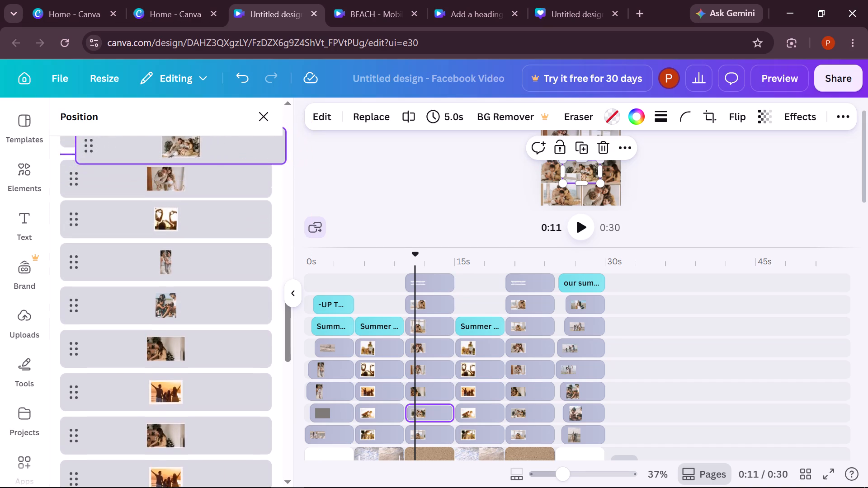
left_click_drag(181, 148, 181, 143)
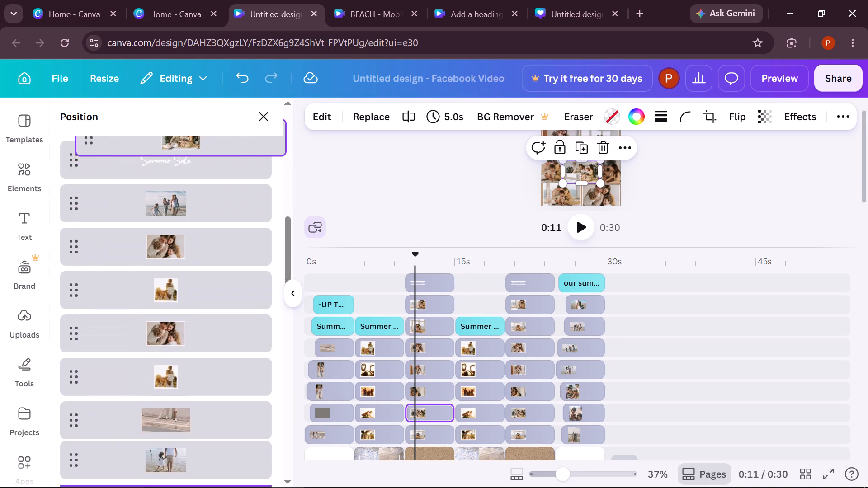
left_click_drag(181, 143, 186, 94)
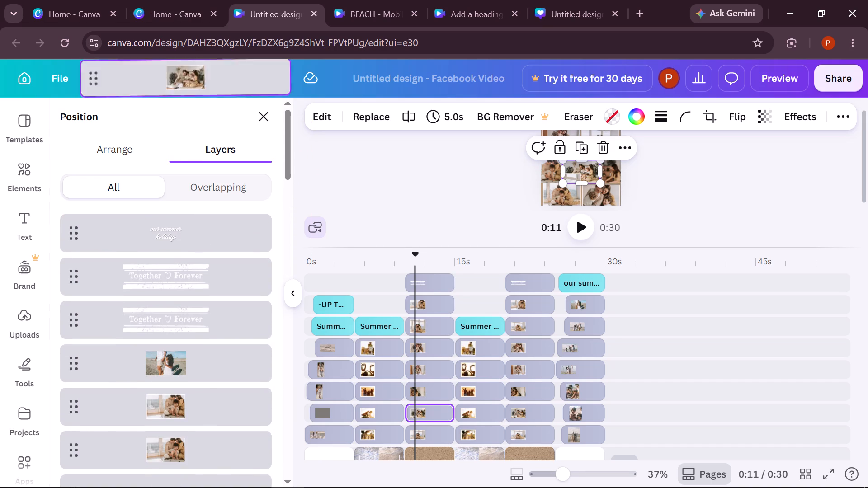
left_click_drag(186, 94, 171, 369)
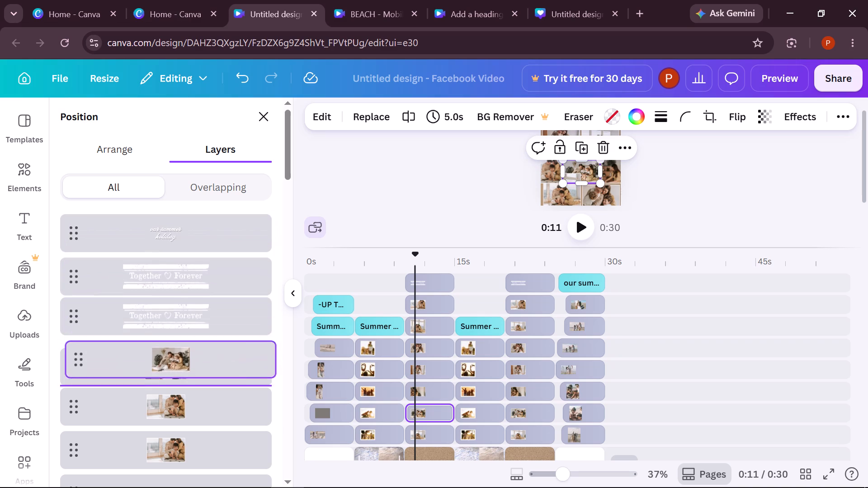
left_click_drag(171, 369, 169, 409)
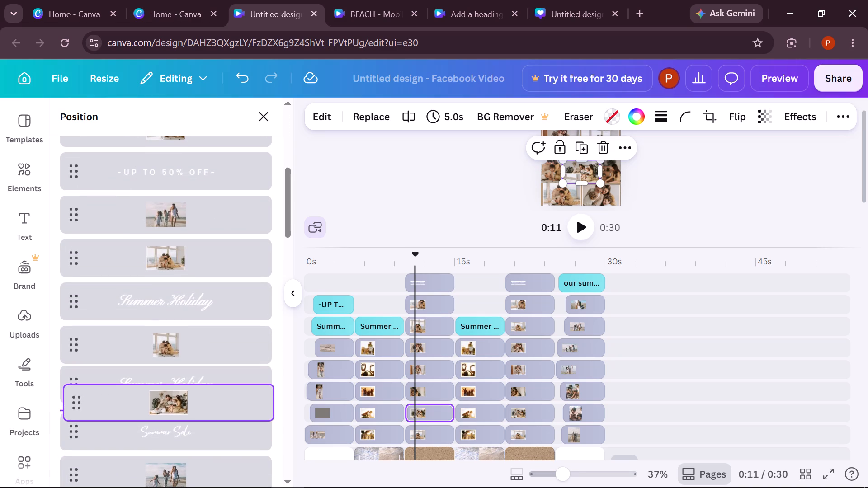
left_click_drag(169, 409, 172, 338)
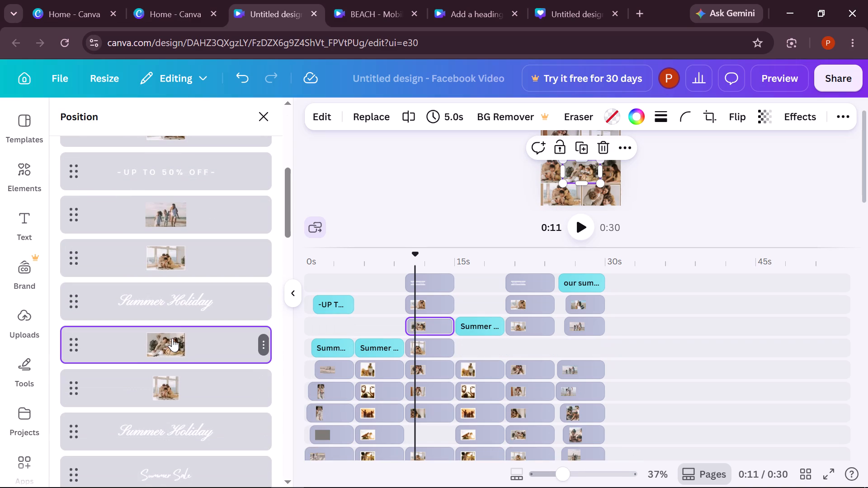
Play the video from the start of the first Summer Holiday collage page, at 0:05.
left_click(578, 226)
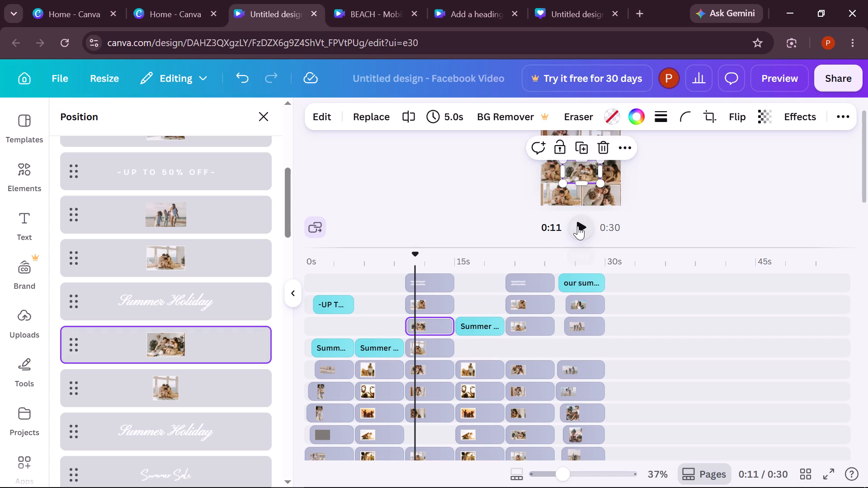
left_click(358, 309)
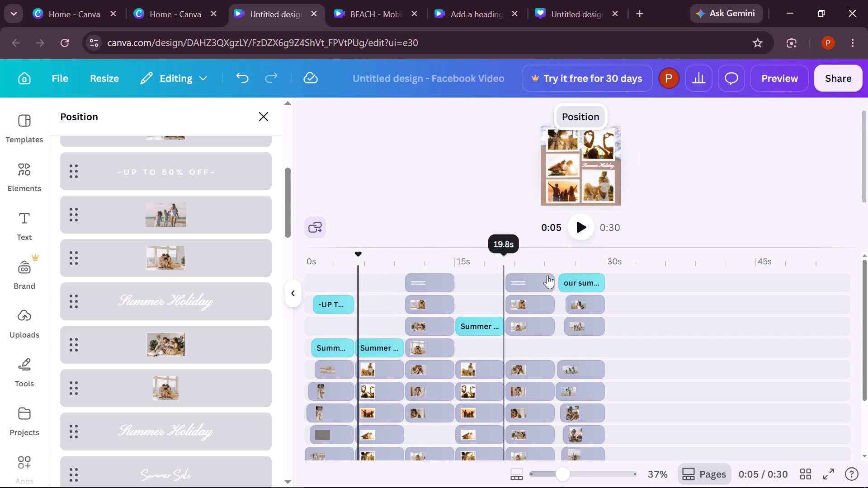
left_click(573, 229)
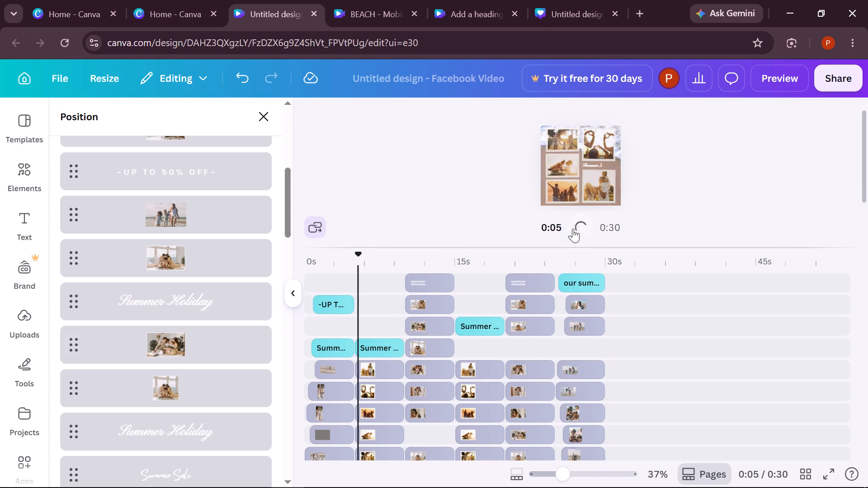
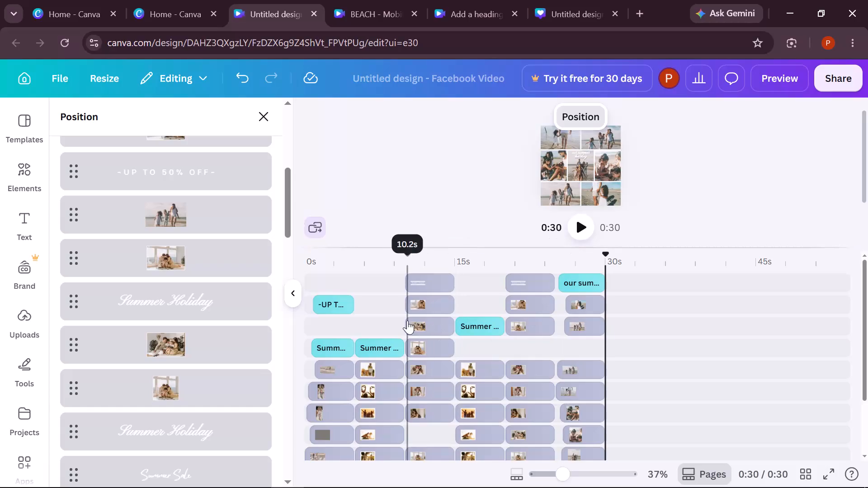
Switch to the Canva home page beside the video design and dismiss its Create a design dialog.
left_click(184, 0)
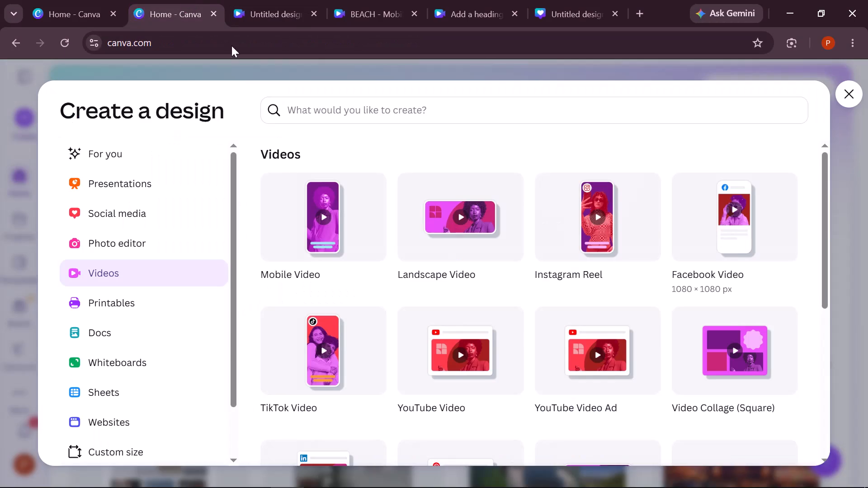
left_click(847, 102)
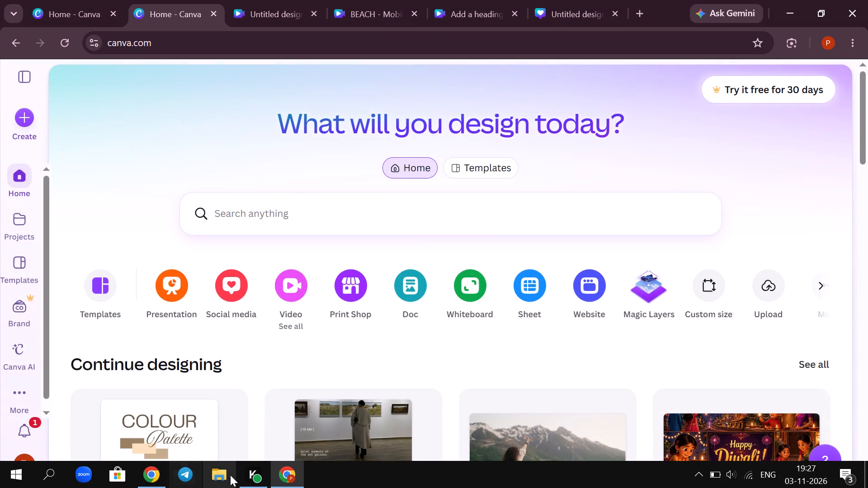
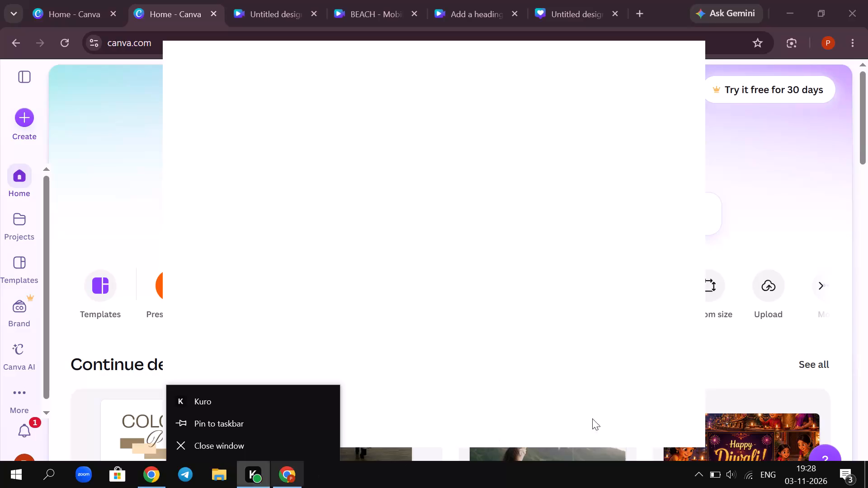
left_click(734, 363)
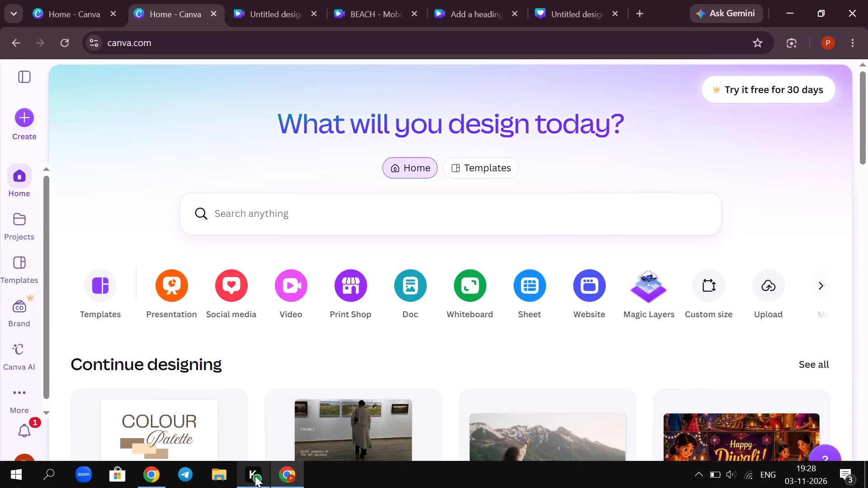